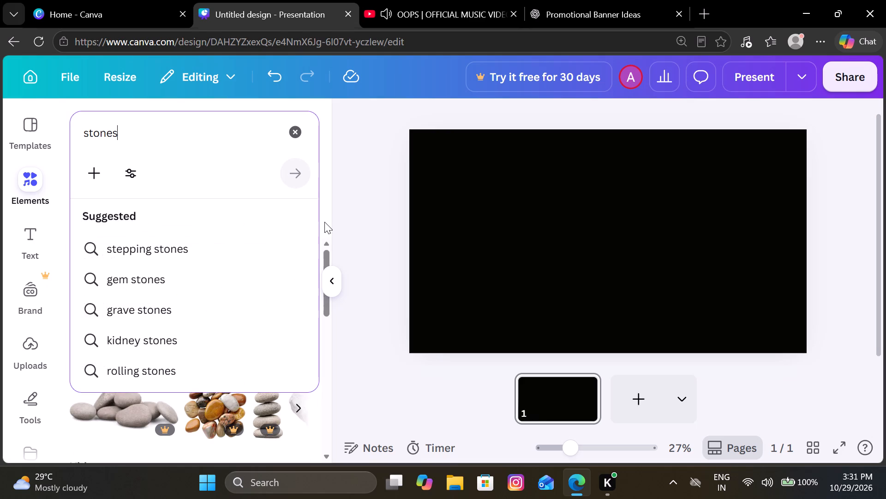
click(379, 321)
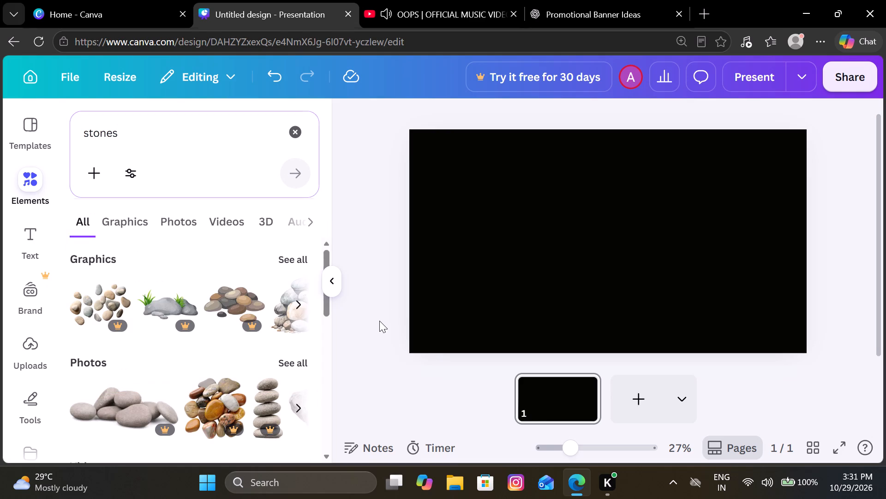
click(171, 216)
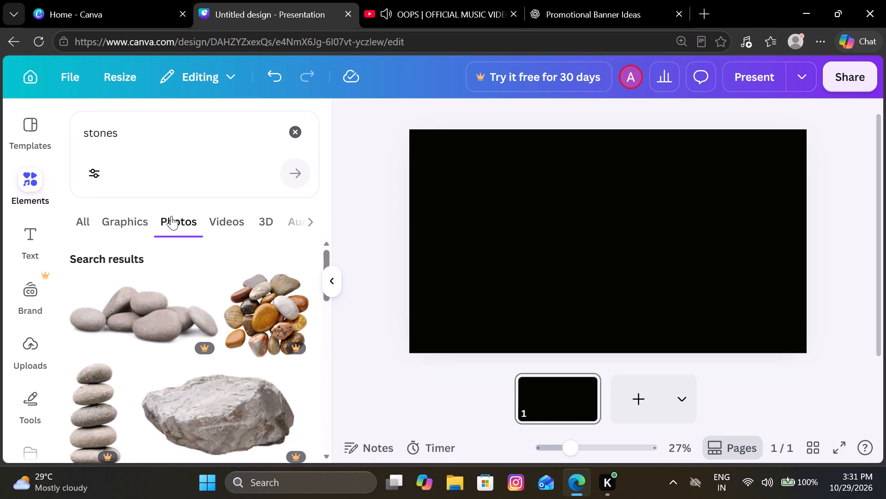
Look through the stone photos for one that suits the black banner page.
scroll(158, 350, down, 5)
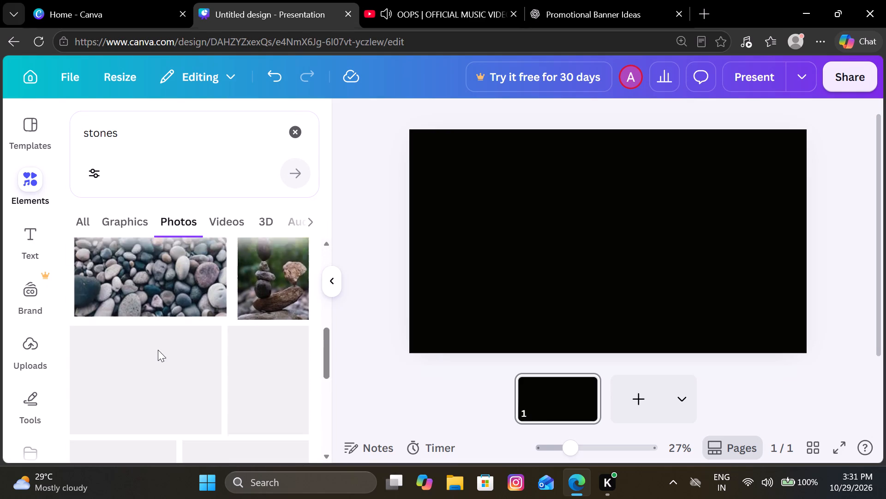
scroll(158, 350, down, 3)
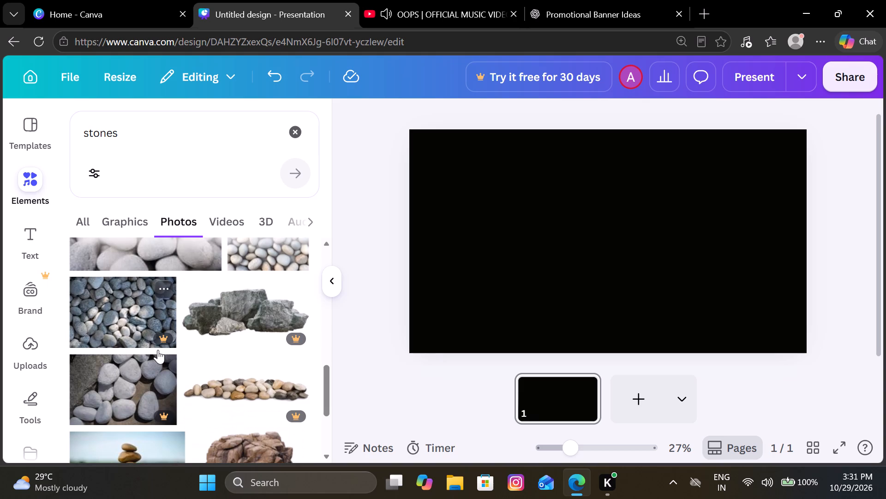
scroll(158, 350, down, 3)
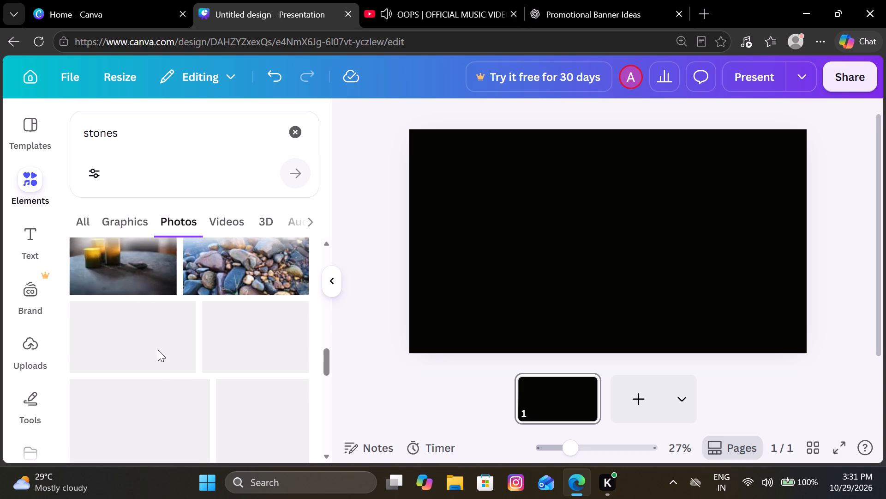
scroll(158, 350, down, 1)
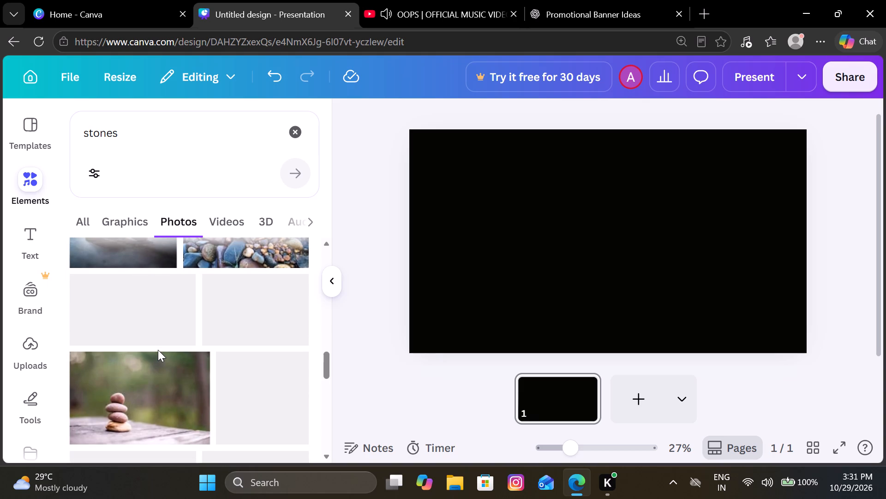
scroll(158, 350, down, 2)
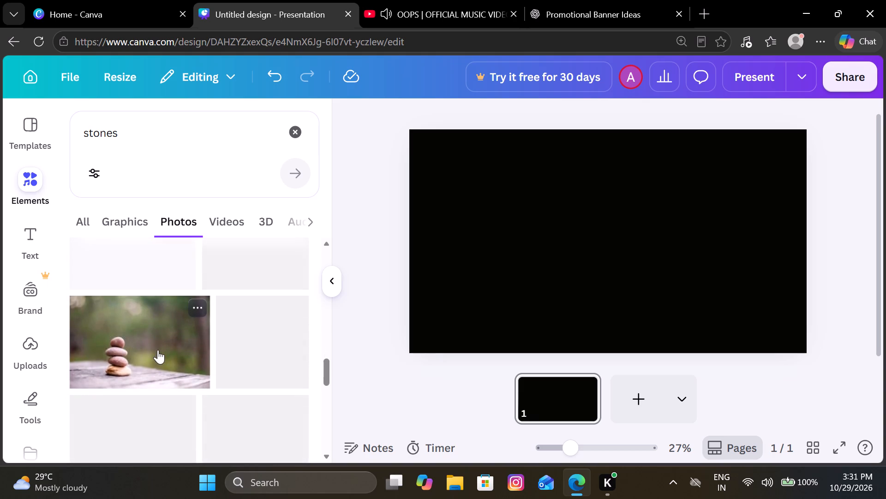
scroll(158, 350, down, 2)
scroll(158, 350, up, 2)
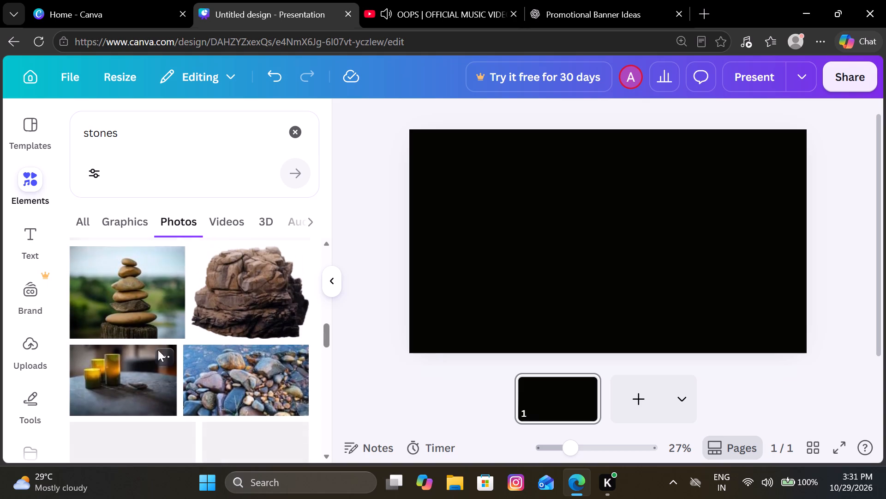
scroll(158, 350, up, 4)
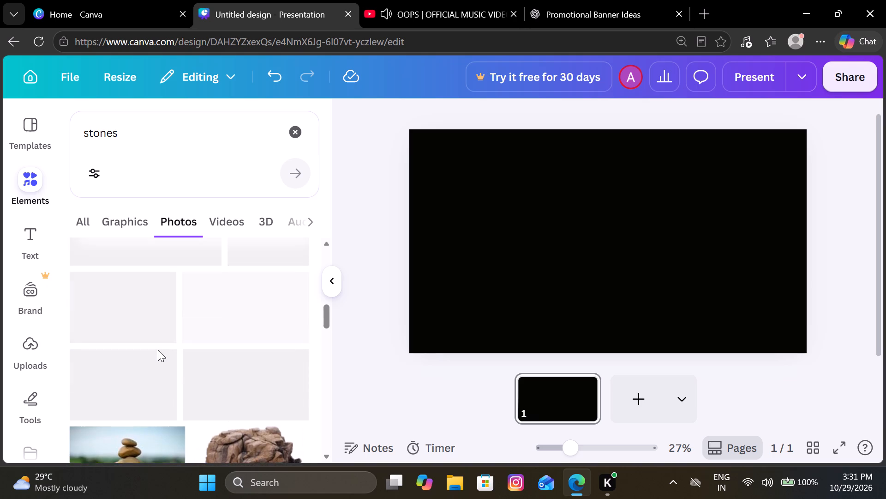
scroll(158, 350, up, 4)
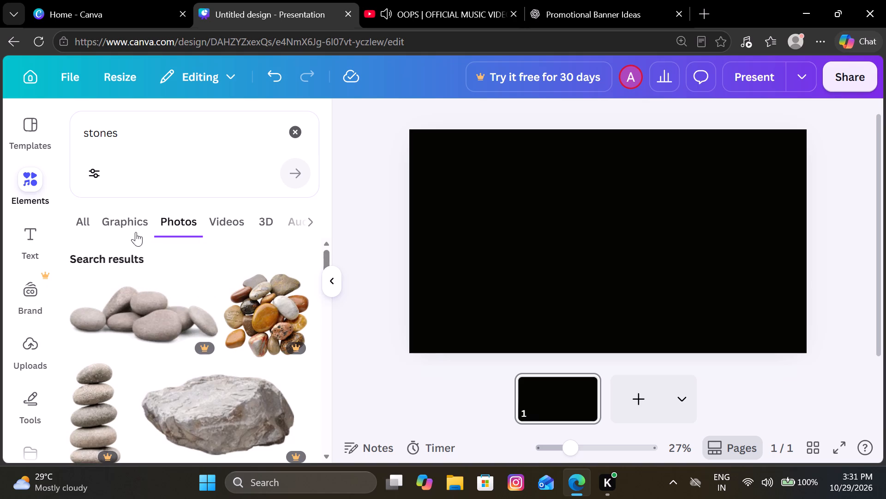
scroll(173, 367, down, 2)
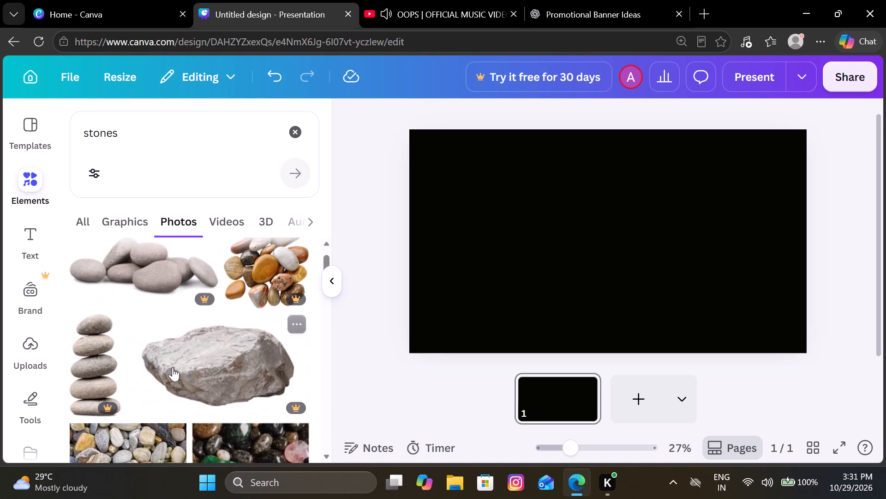
scroll(58, 378, down, 4)
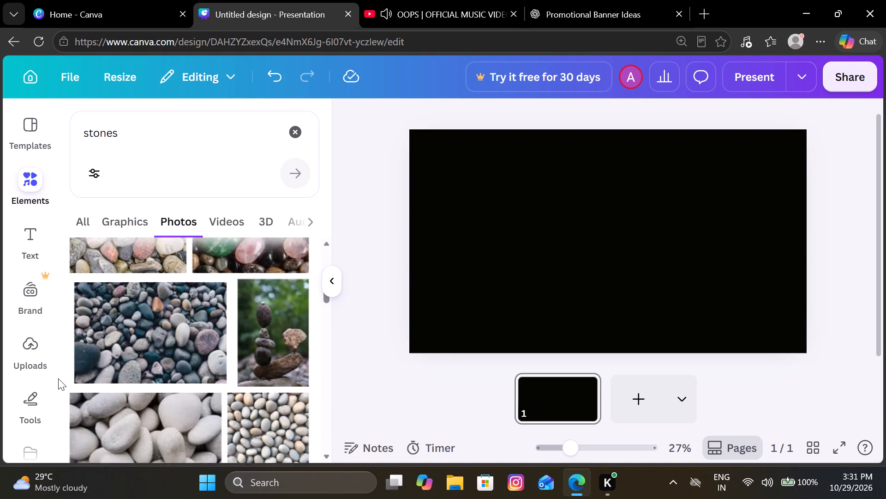
scroll(58, 378, down, 1)
scroll(136, 398, down, 2)
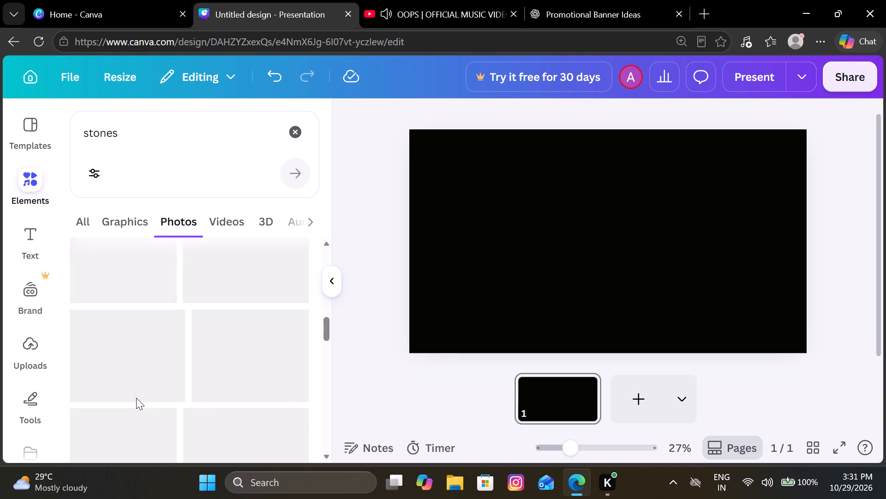
scroll(136, 398, down, 1)
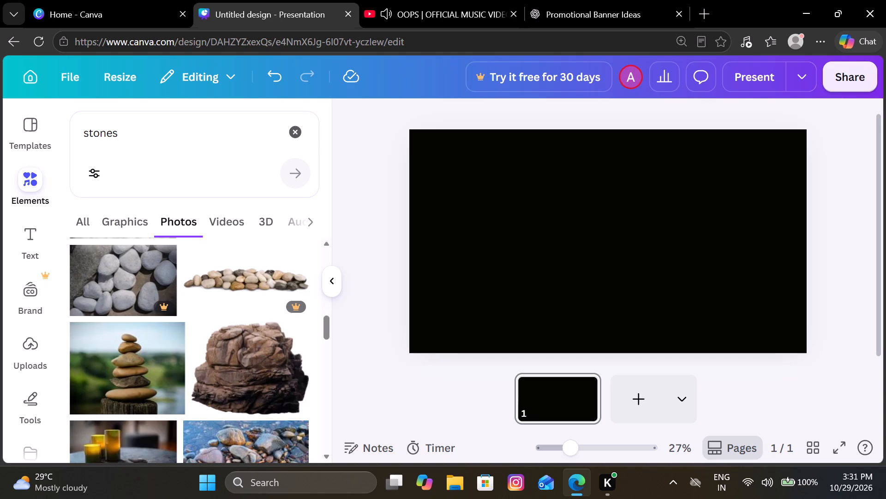
Change the photo search term to "rocks".
click(163, 124)
key(BackSpace)
key(BackSpace)
key(BackSpace)
key(BackSpace)
key(BackSpace)
key(BackSpace)
key(BackSpace)
key(BackSpace)
key(BackSpace)
key(BackSpace)
key(BackSpace)
key(BackSpace)
key(BackSpace)
key(BackSpace)
key(BackSpace)
key(BackSpace)
text(rocks)
key(Return)
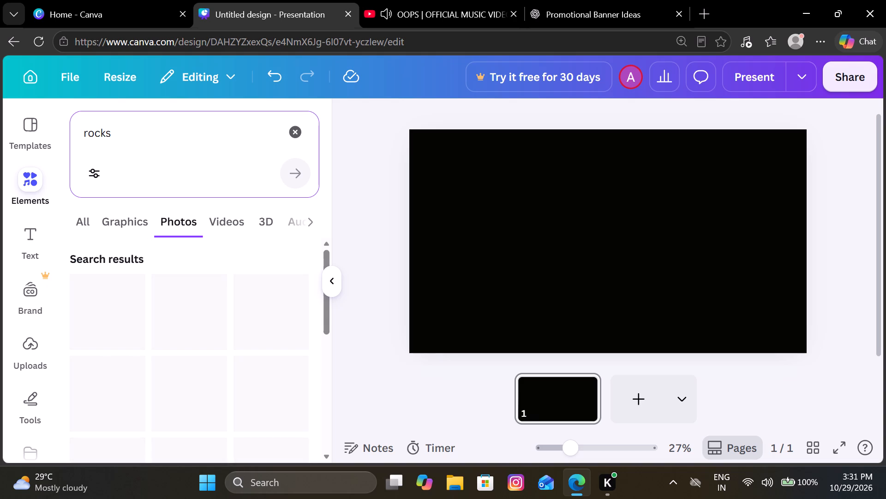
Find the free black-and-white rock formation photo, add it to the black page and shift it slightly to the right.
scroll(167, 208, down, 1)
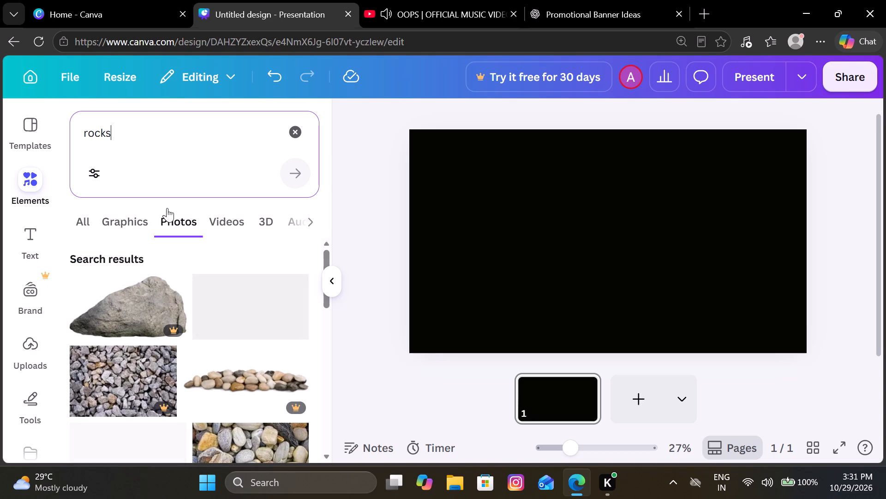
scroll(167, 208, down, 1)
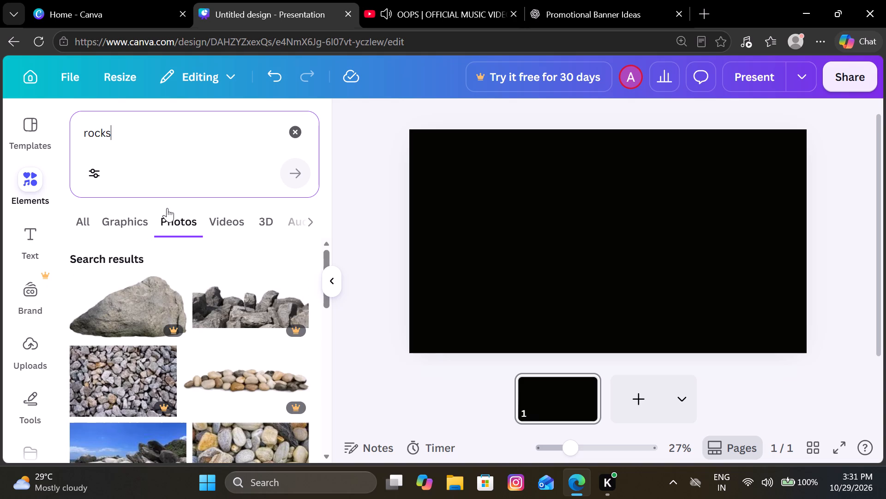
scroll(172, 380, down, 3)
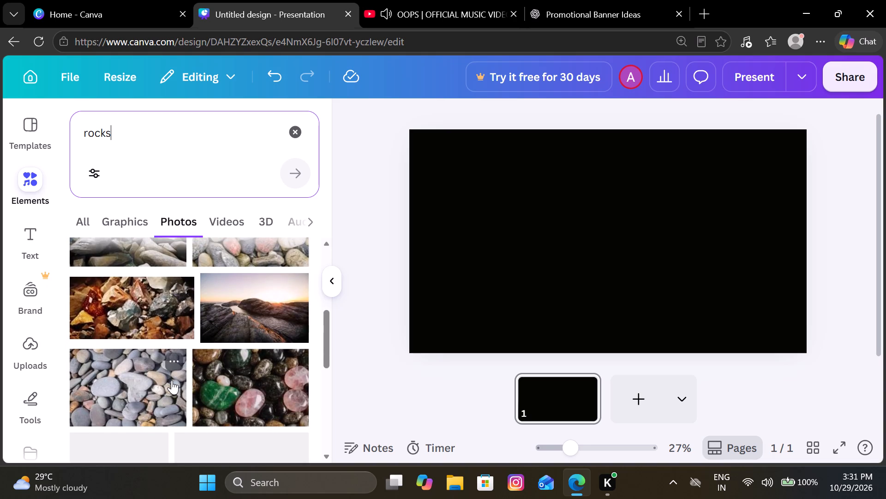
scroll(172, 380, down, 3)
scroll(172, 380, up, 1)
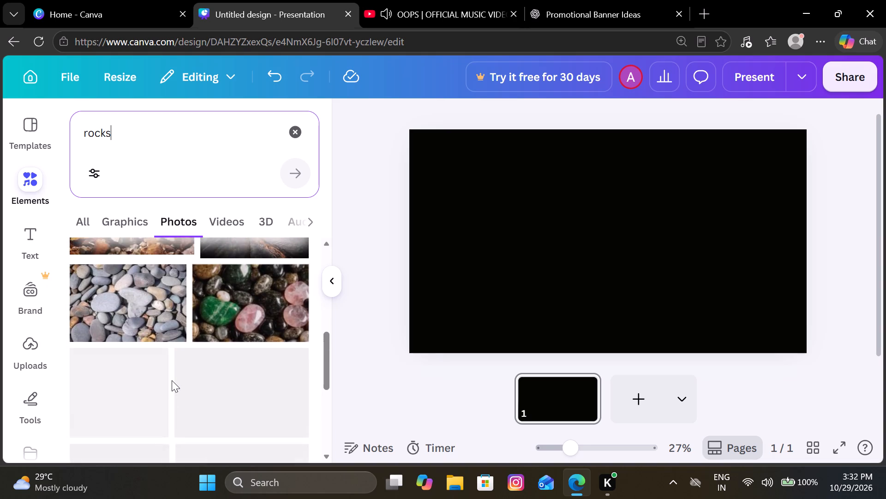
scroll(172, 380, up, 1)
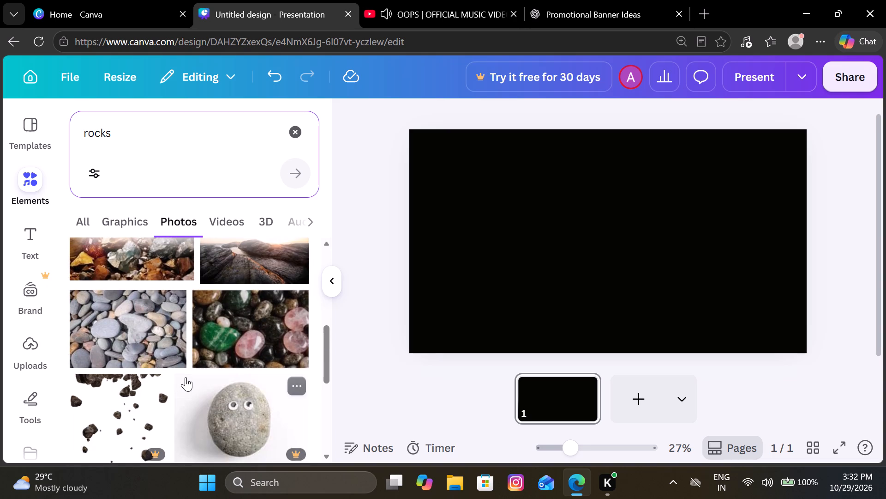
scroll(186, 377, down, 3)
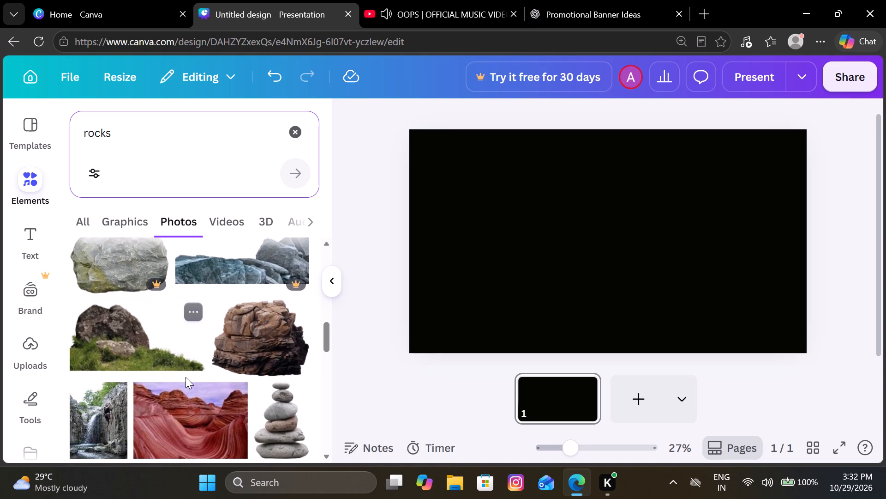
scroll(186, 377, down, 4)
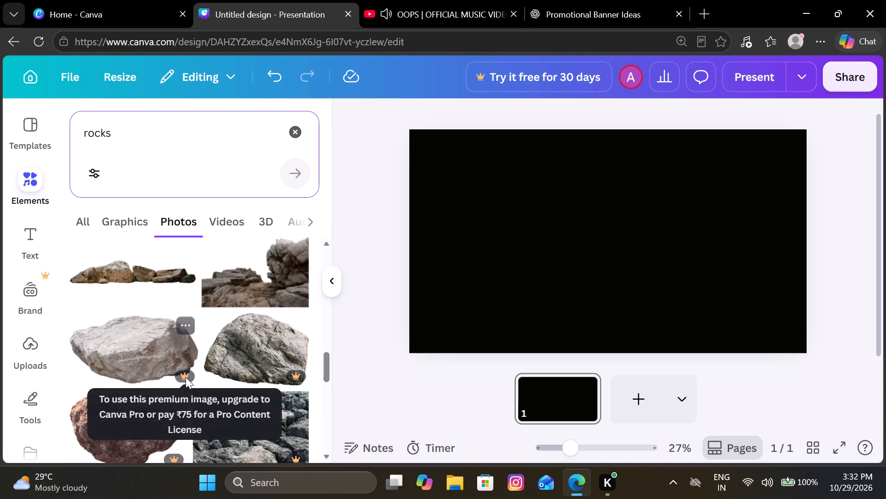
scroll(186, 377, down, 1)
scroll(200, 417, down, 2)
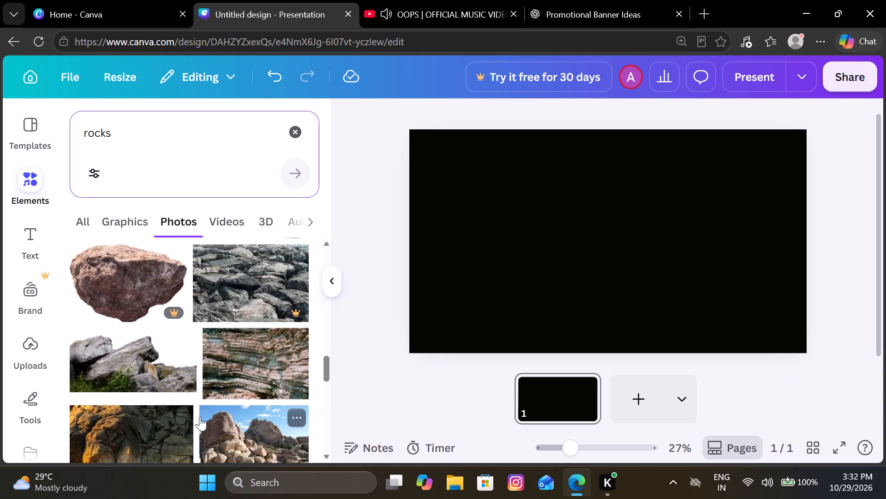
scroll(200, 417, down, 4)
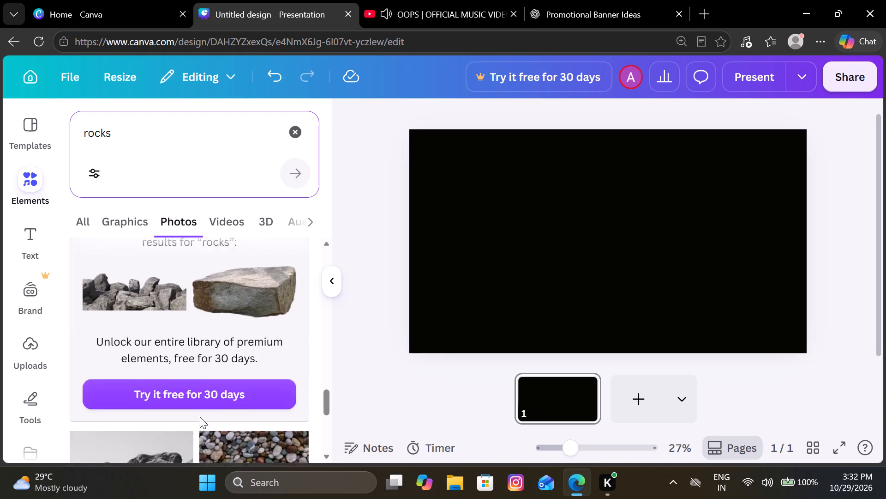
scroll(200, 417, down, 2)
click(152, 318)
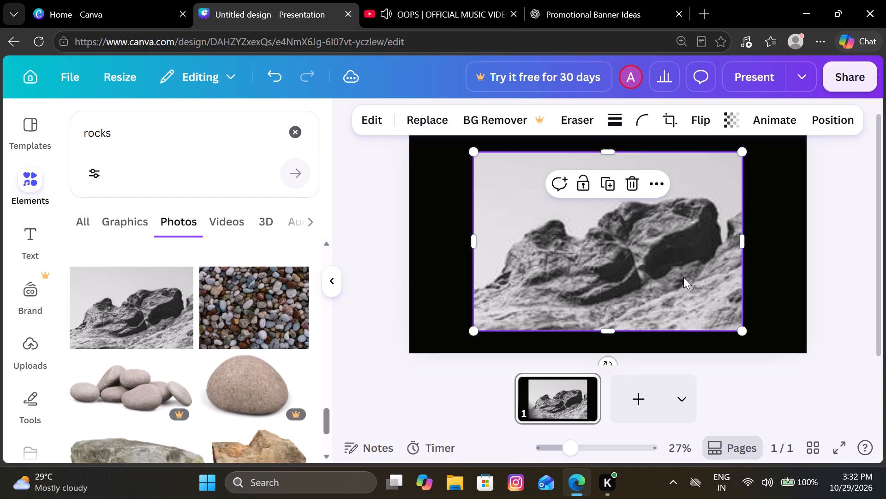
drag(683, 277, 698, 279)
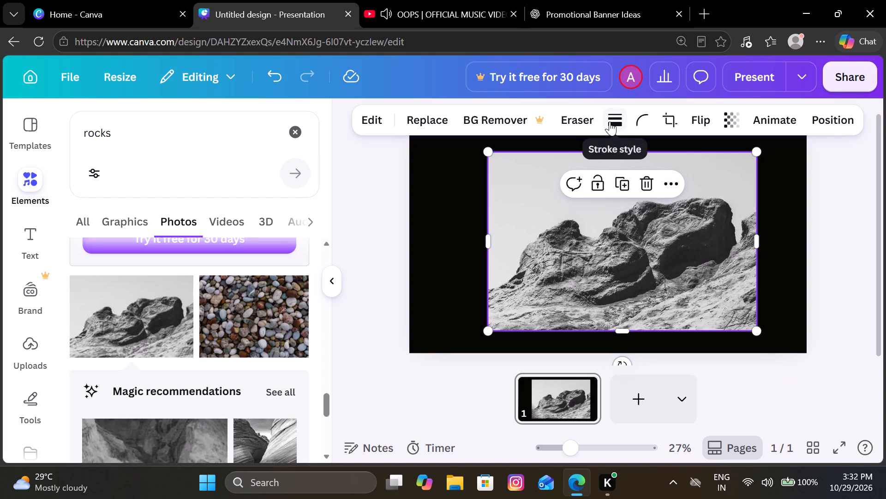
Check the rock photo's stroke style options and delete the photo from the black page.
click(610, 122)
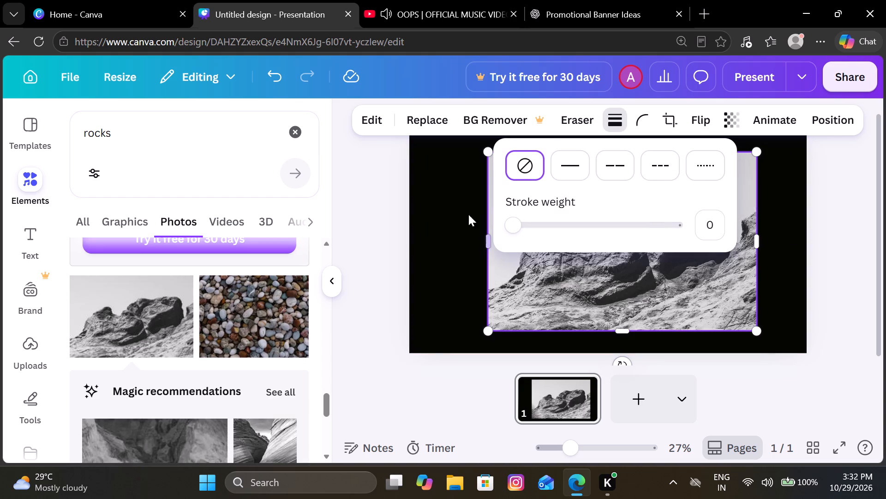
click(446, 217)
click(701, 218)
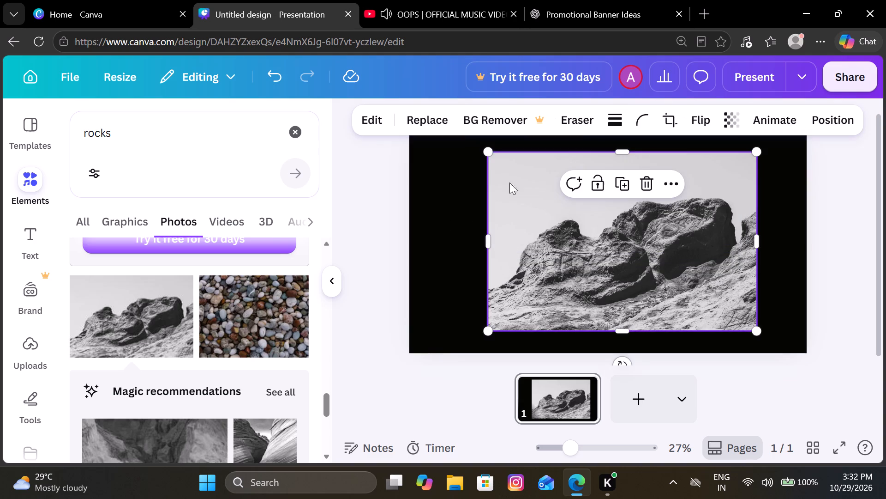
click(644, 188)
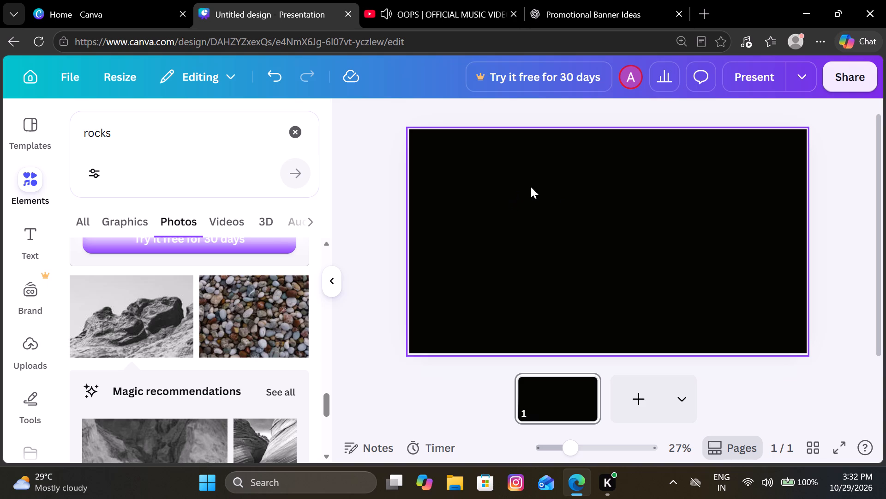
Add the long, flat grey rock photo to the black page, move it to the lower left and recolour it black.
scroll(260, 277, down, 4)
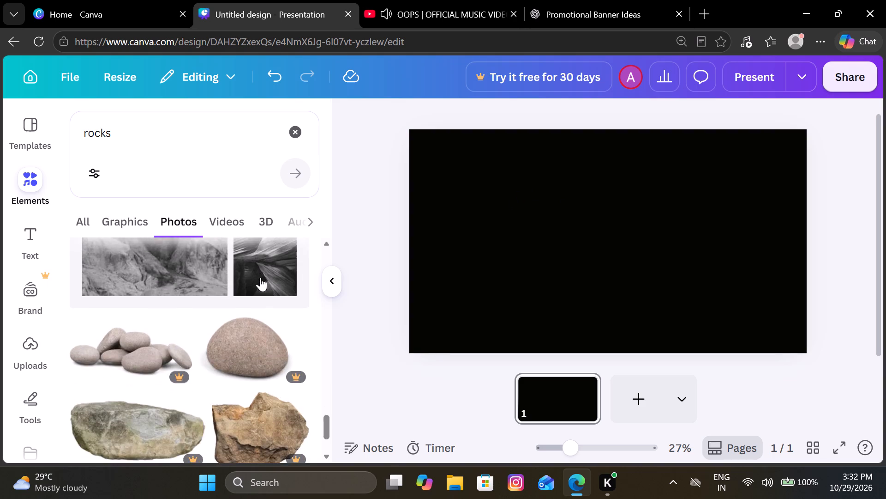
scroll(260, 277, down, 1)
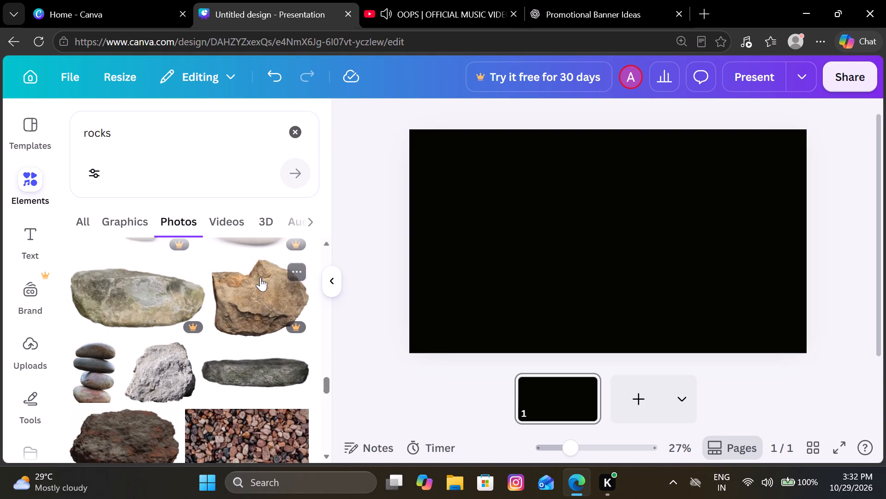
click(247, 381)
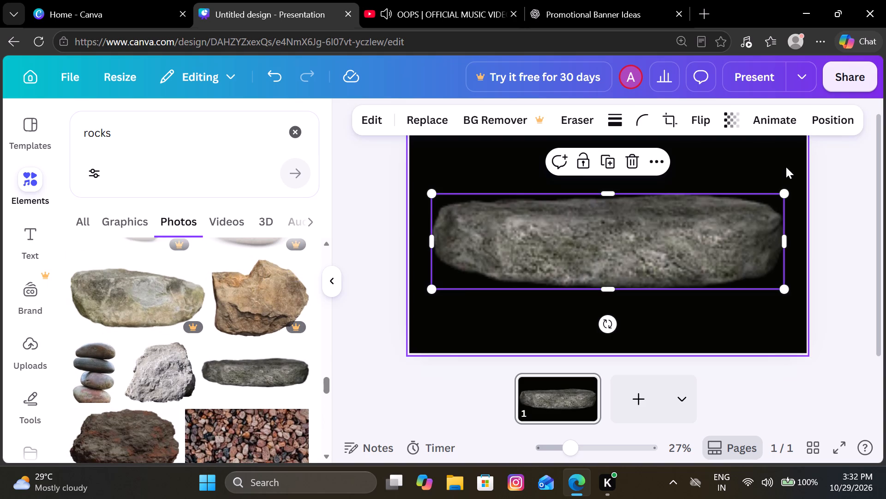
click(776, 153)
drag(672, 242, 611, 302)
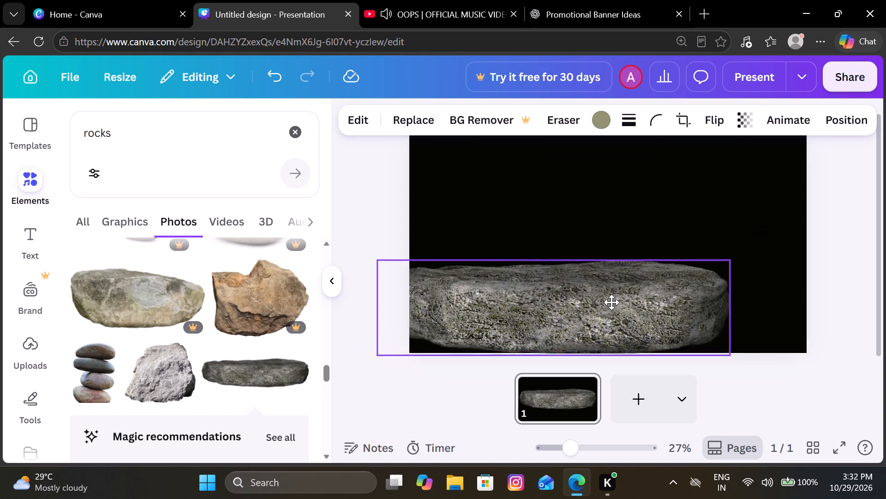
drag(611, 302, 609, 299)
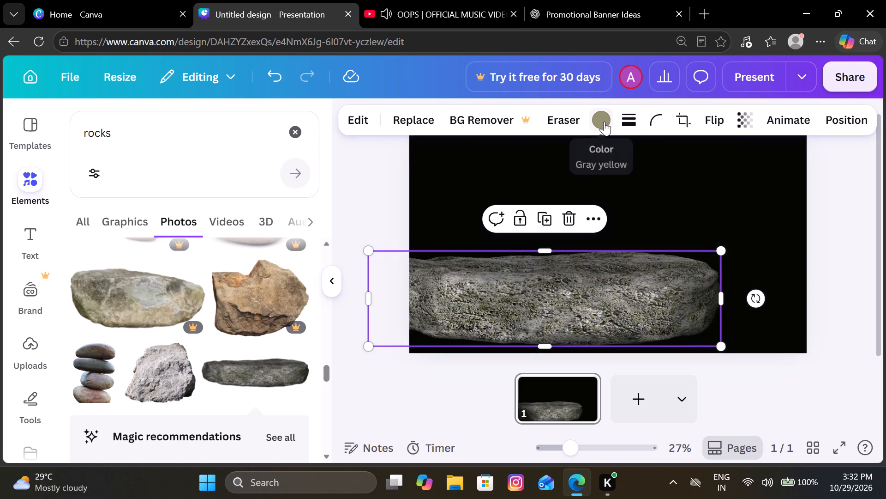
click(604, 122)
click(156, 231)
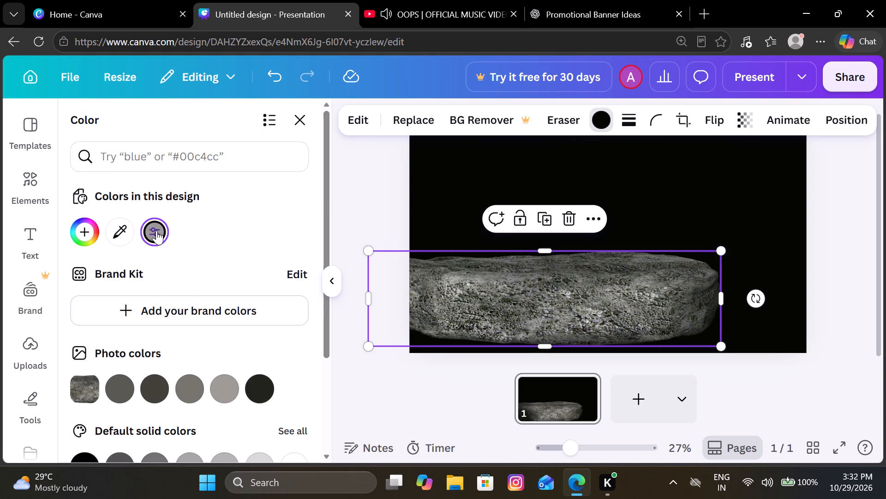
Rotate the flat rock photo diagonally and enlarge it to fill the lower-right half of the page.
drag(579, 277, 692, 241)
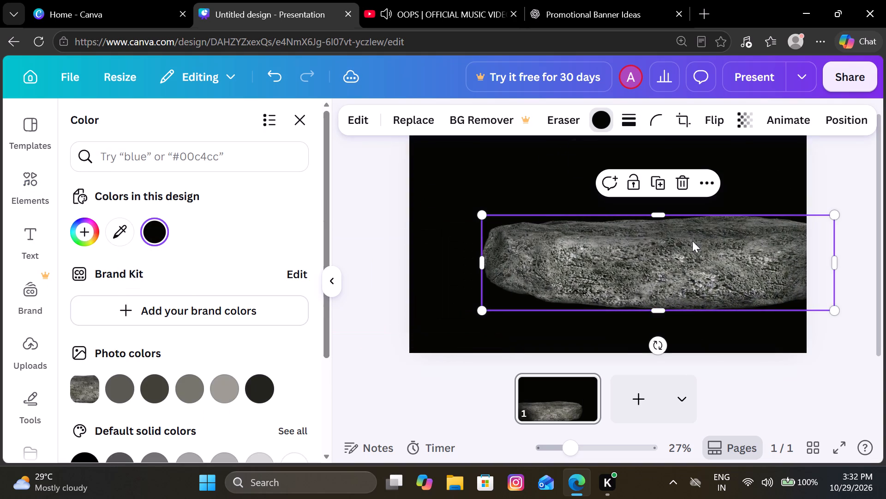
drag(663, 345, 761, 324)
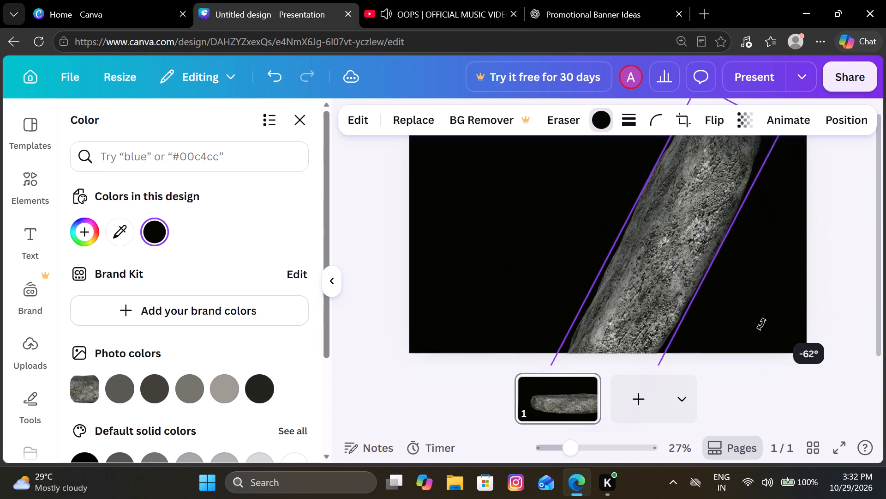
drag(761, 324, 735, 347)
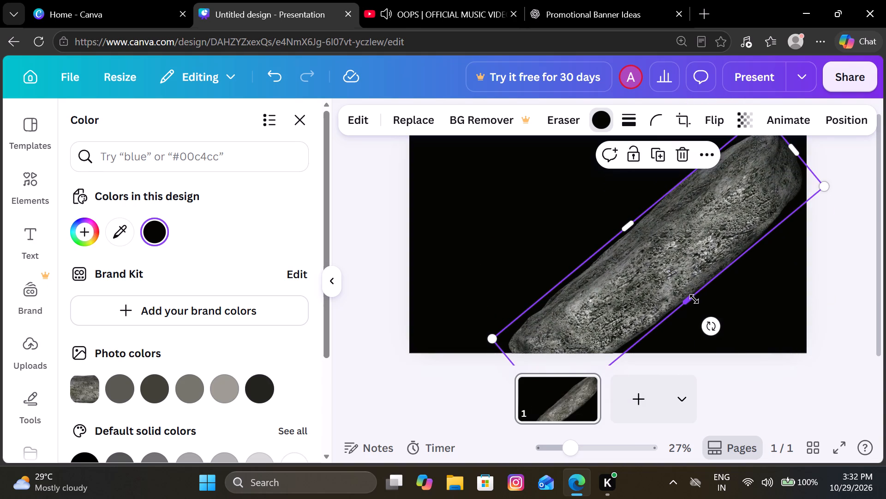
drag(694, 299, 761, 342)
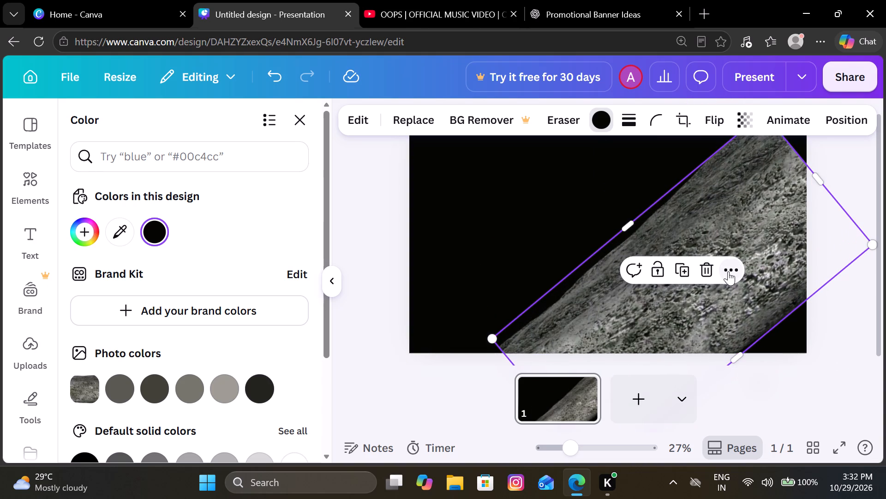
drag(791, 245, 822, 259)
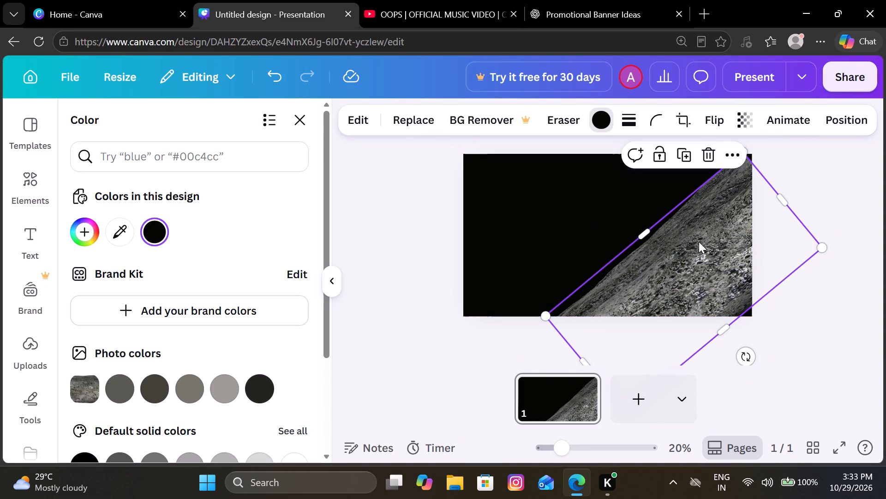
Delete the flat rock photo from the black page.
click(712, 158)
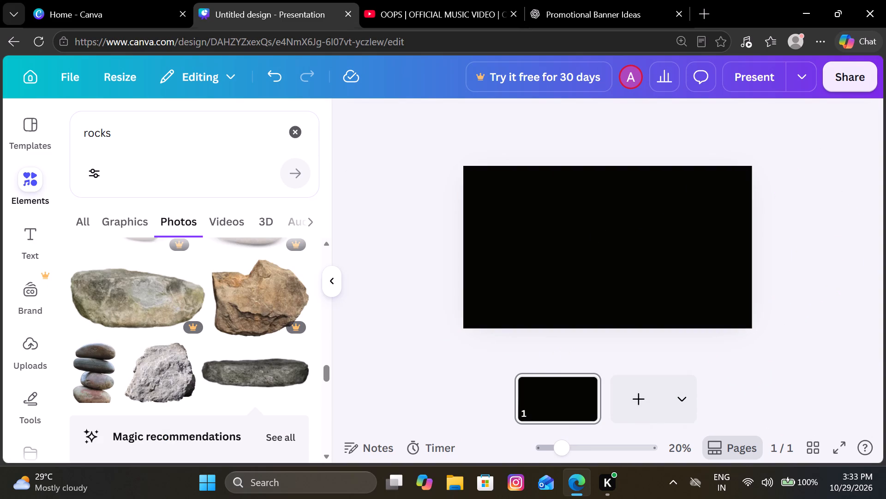
Change the photo search term to "rocks of coal miles" and run the search.
click(238, 121)
click(224, 138)
key(space)
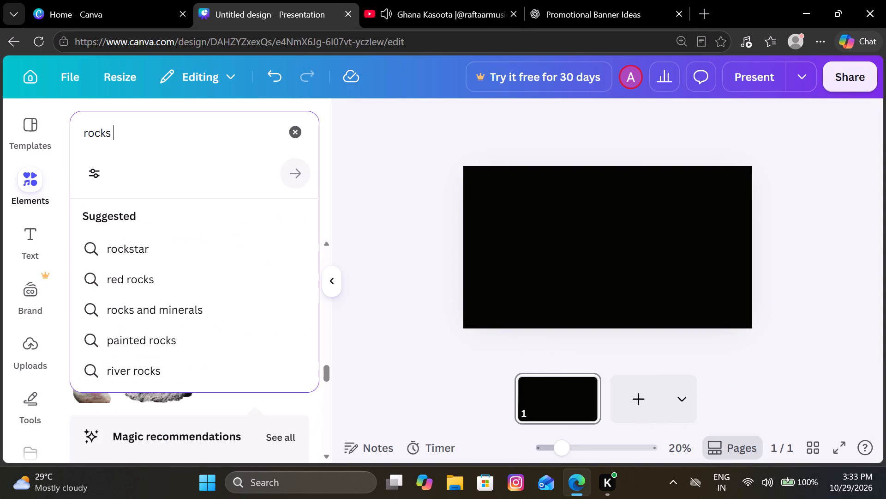
text(of)
key(space)
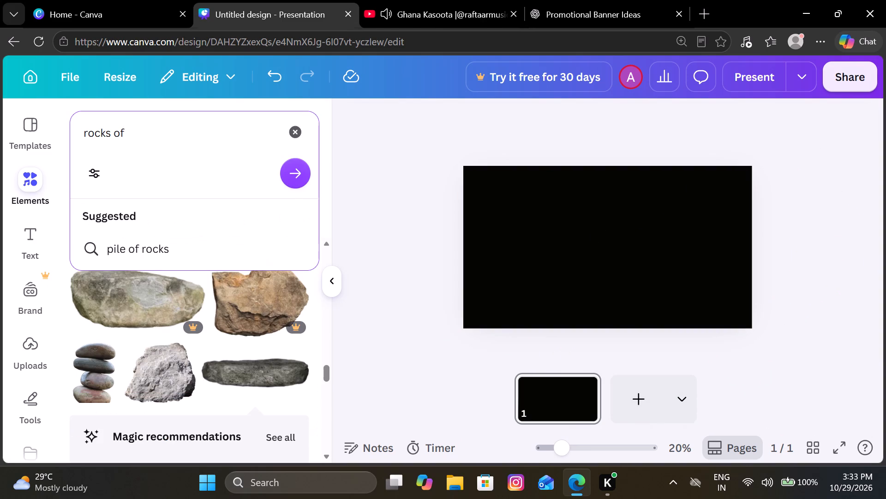
text(coal)
key(space)
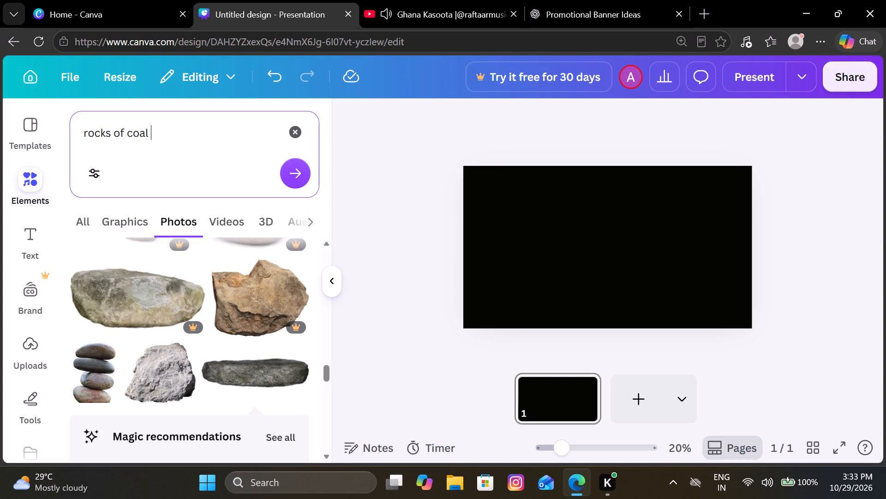
text(mill)
key(BackSpace)
text(es)
key(Return)
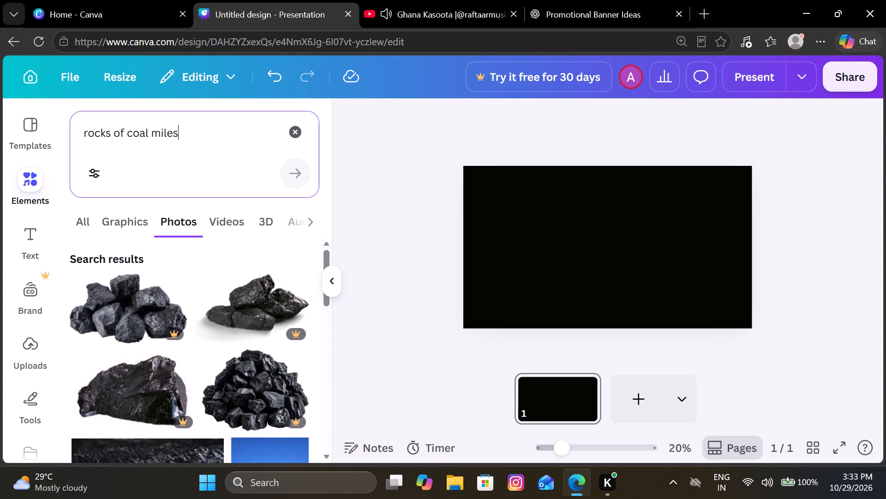
Look through the coal rock photos for a free dark texture that suits the black banner page.
scroll(193, 298, down, 2)
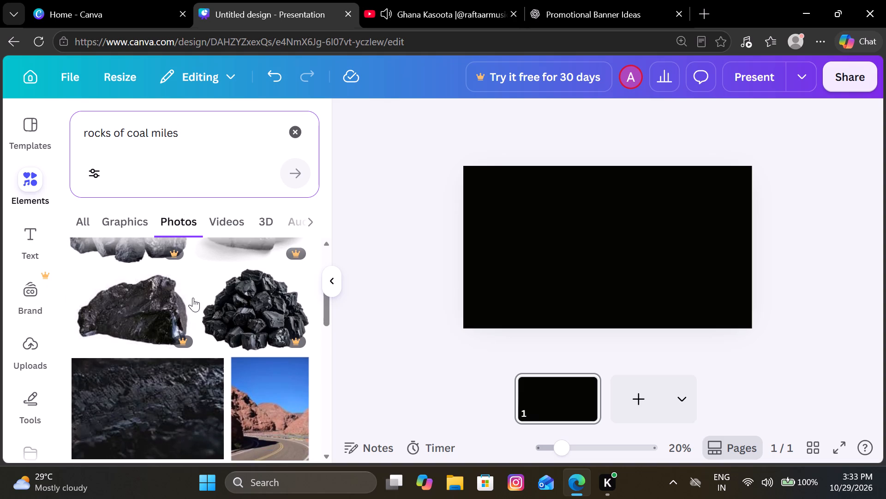
scroll(193, 298, down, 3)
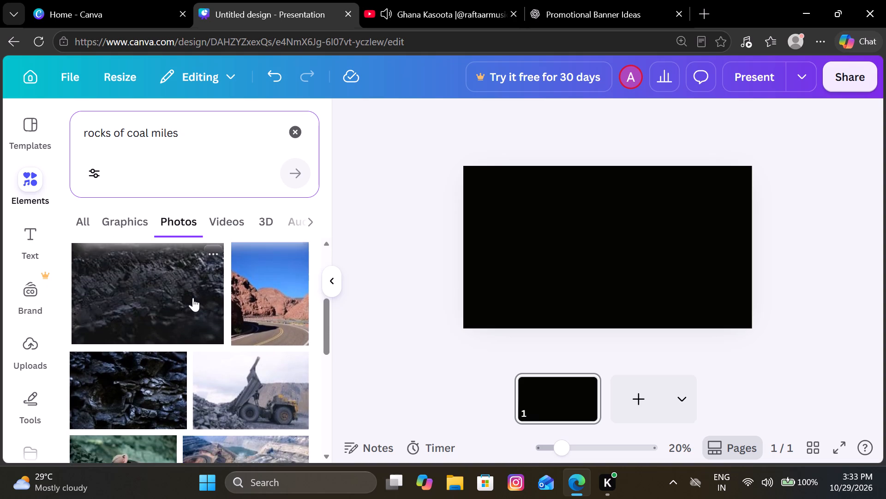
scroll(193, 298, down, 1)
scroll(162, 409, down, 1)
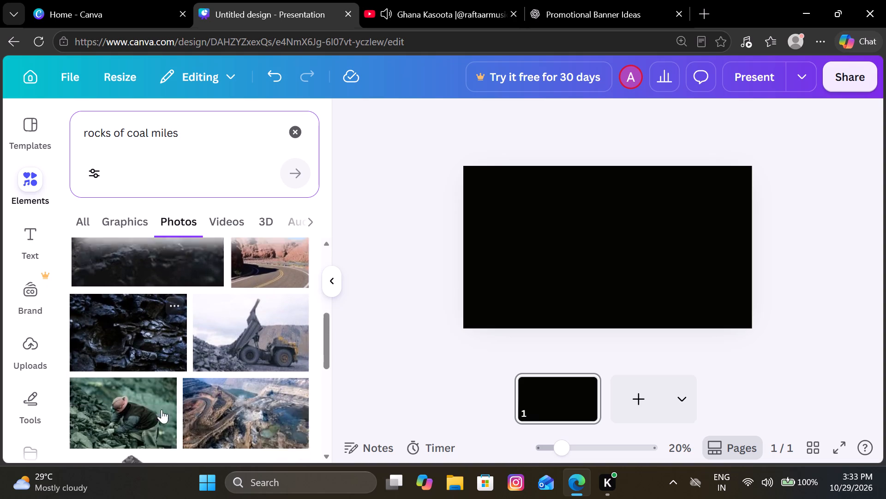
scroll(162, 409, down, 5)
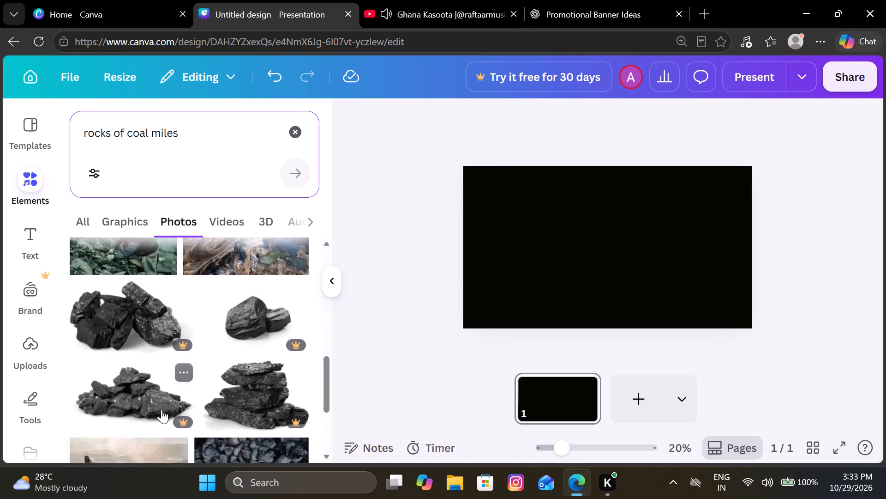
scroll(162, 409, down, 2)
scroll(162, 409, up, 3)
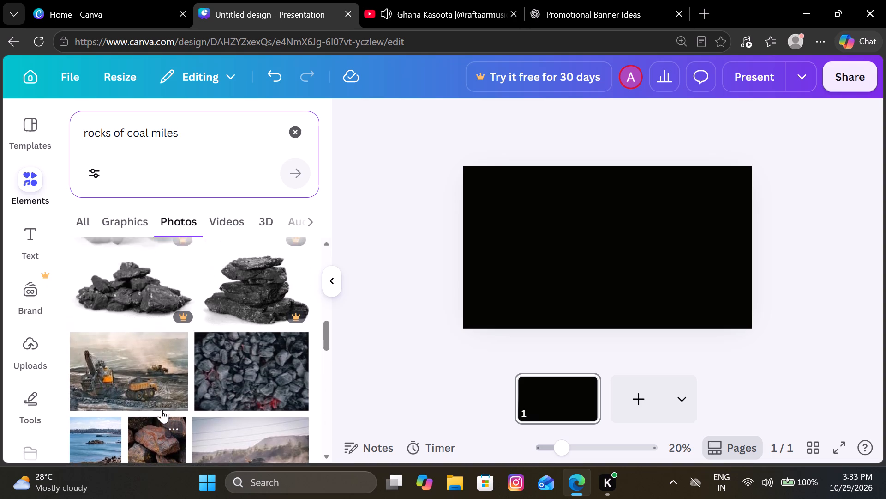
scroll(162, 409, down, 1)
scroll(162, 409, up, 1)
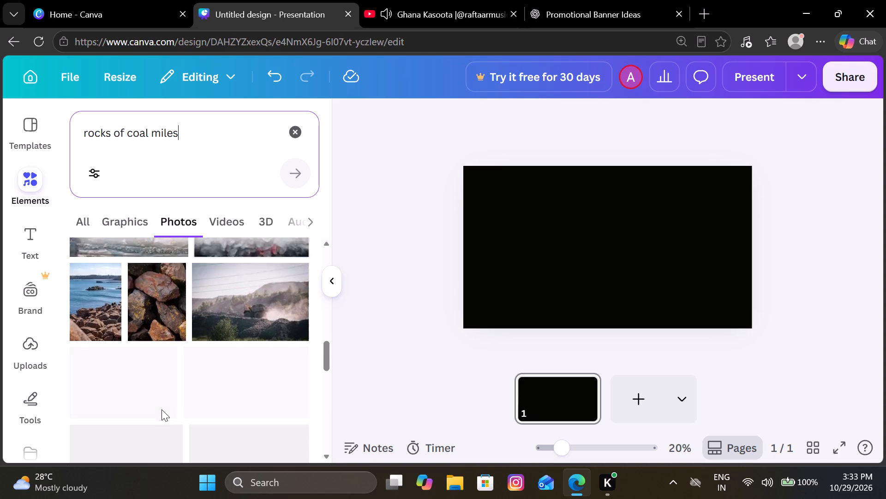
scroll(162, 409, up, 5)
scroll(162, 409, down, 1)
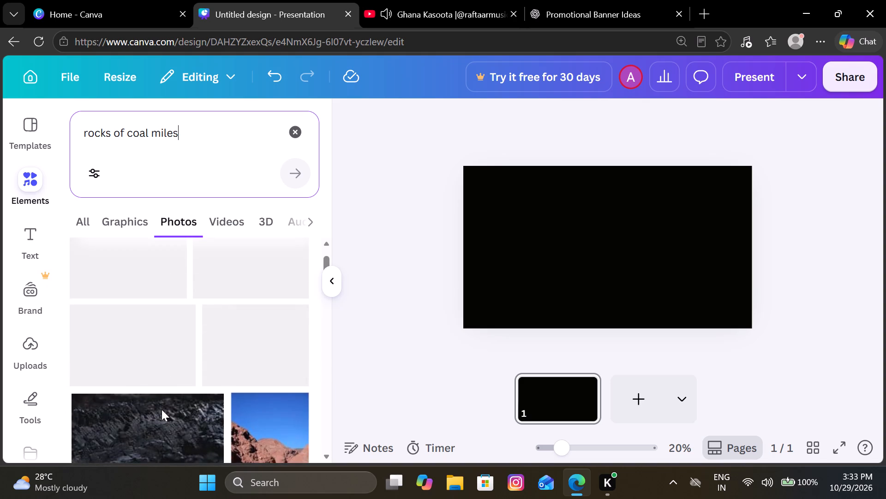
scroll(162, 409, down, 2)
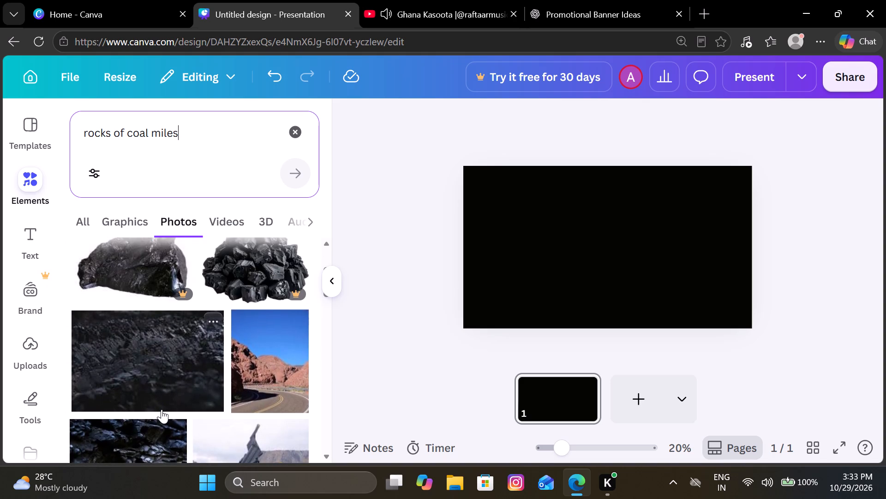
scroll(162, 409, down, 2)
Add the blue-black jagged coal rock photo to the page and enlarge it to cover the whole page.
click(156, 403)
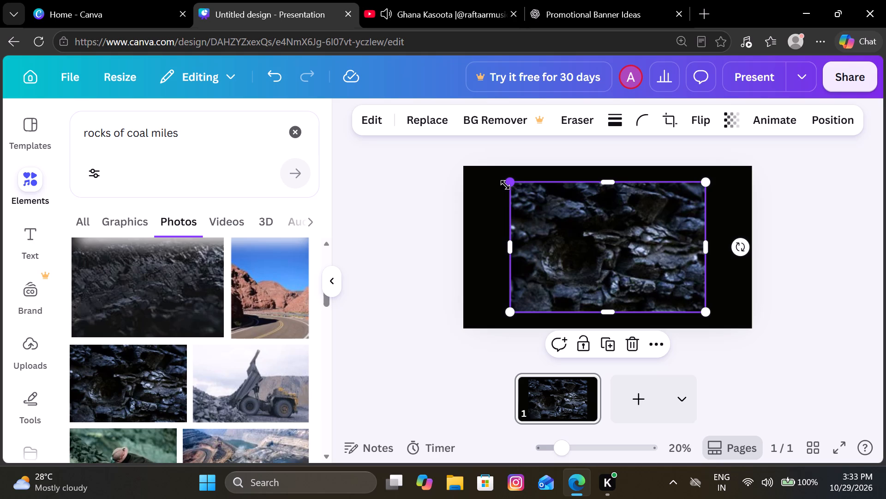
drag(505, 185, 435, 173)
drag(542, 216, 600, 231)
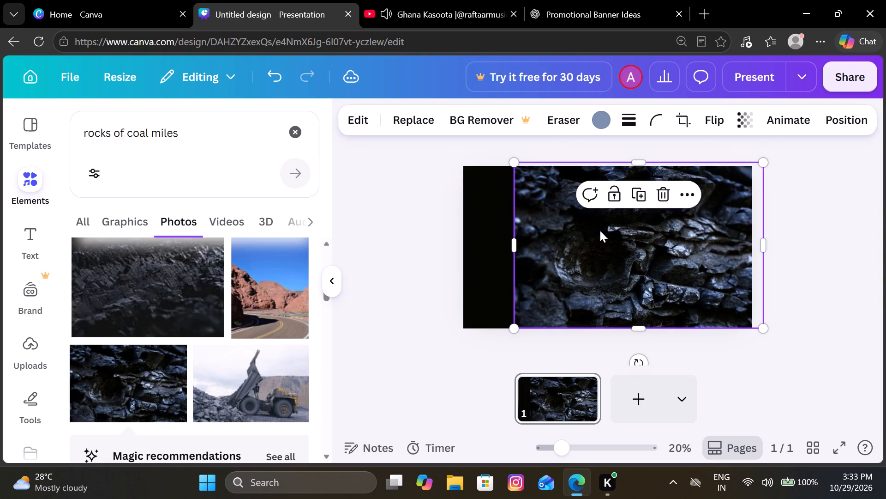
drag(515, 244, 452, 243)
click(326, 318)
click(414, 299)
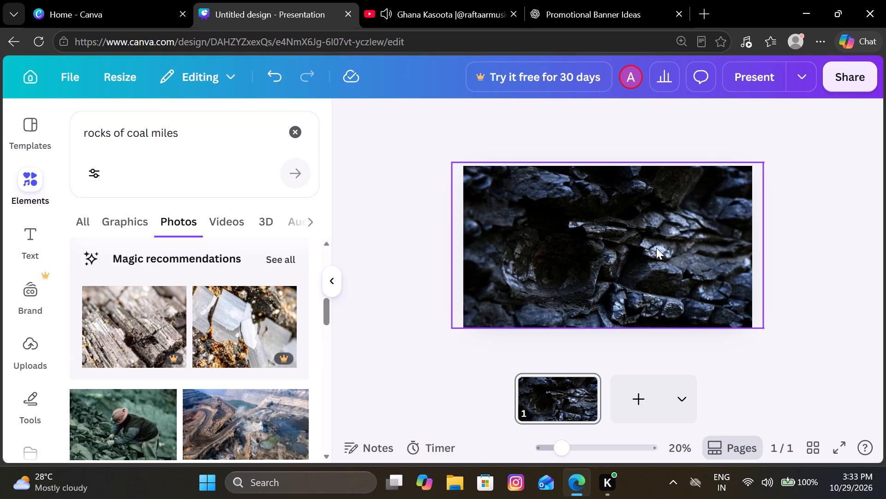
Look through the coal rock photos again for an alternative to the jagged rock background.
scroll(180, 406, up, 3)
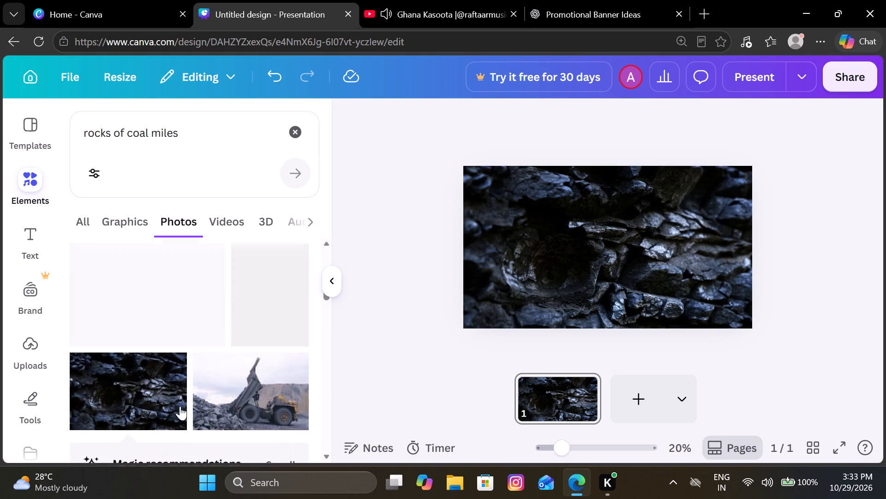
scroll(180, 406, up, 3)
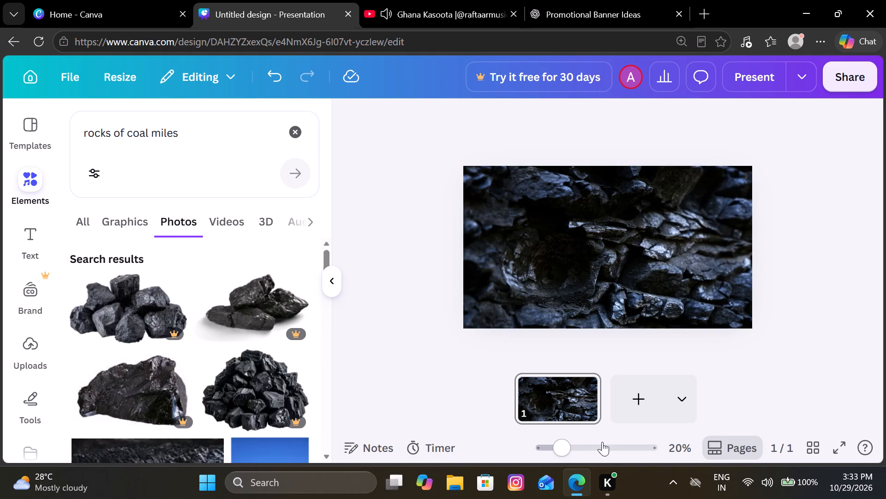
scroll(235, 354, down, 2)
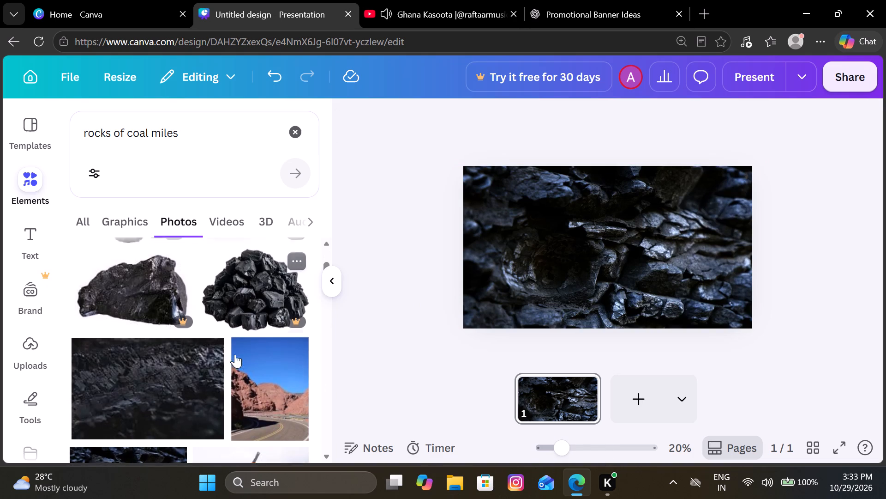
scroll(235, 354, down, 3)
scroll(235, 354, up, 1)
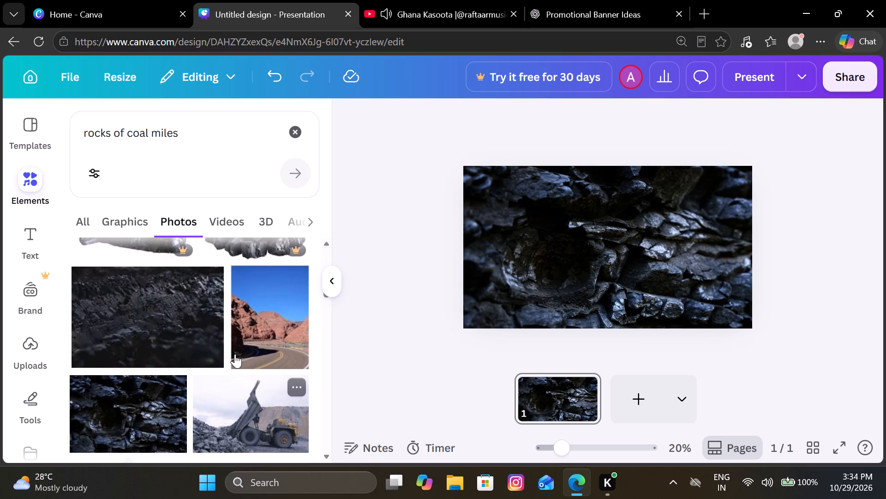
scroll(235, 354, up, 1)
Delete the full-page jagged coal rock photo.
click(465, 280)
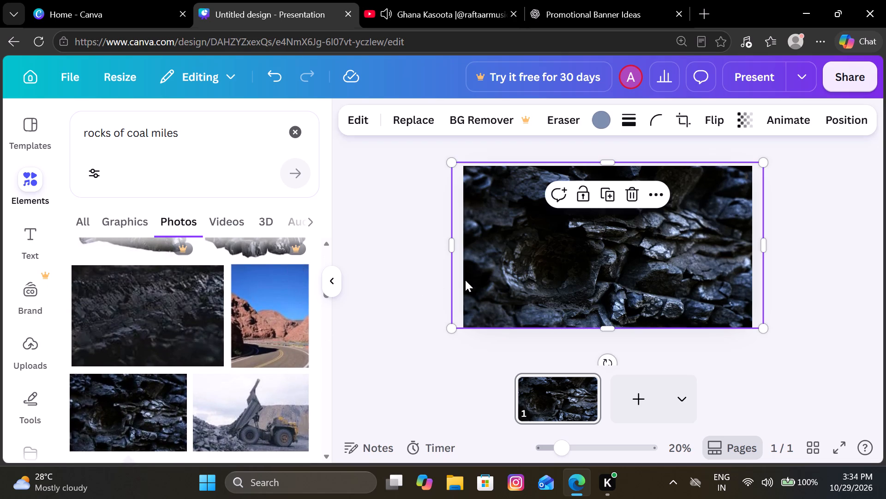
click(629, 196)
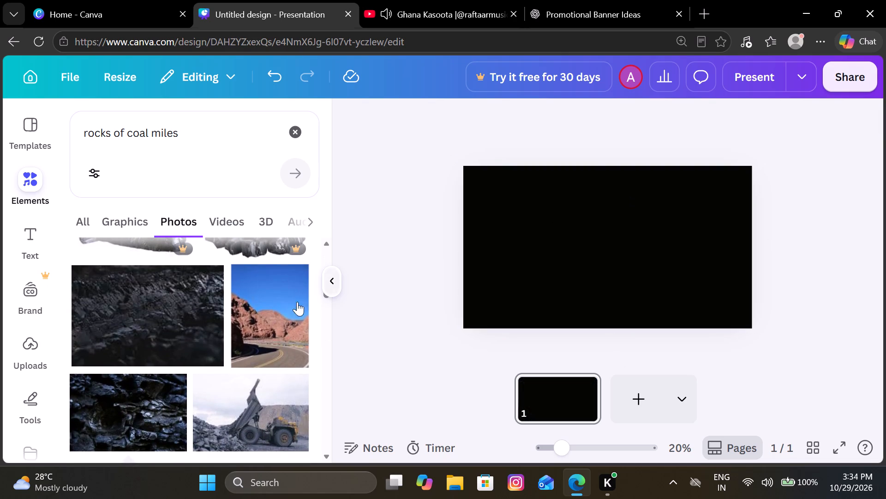
Add the dark layered coal rock photo to the page and stretch it to cover the whole page.
click(173, 343)
drag(617, 266, 580, 244)
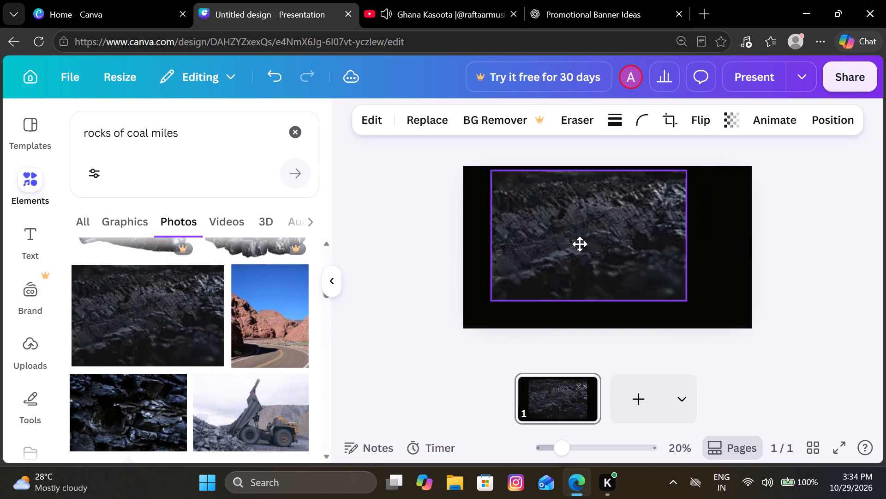
drag(580, 244, 567, 250)
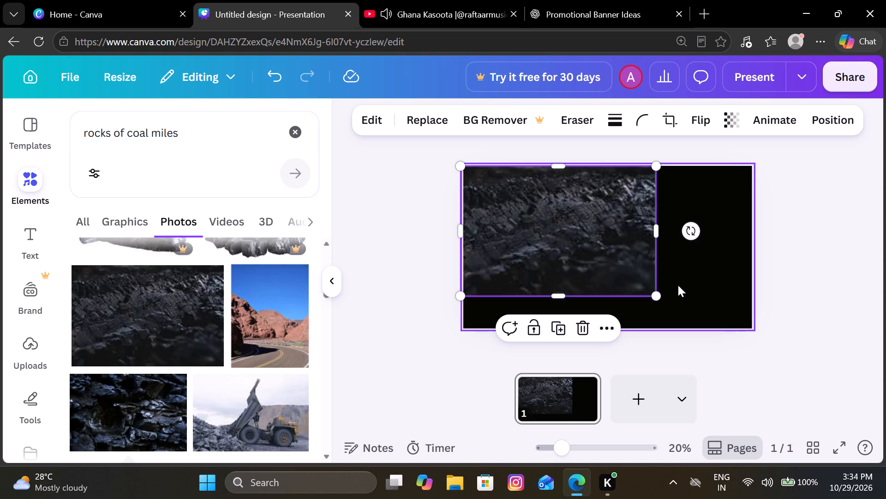
drag(657, 296, 704, 319)
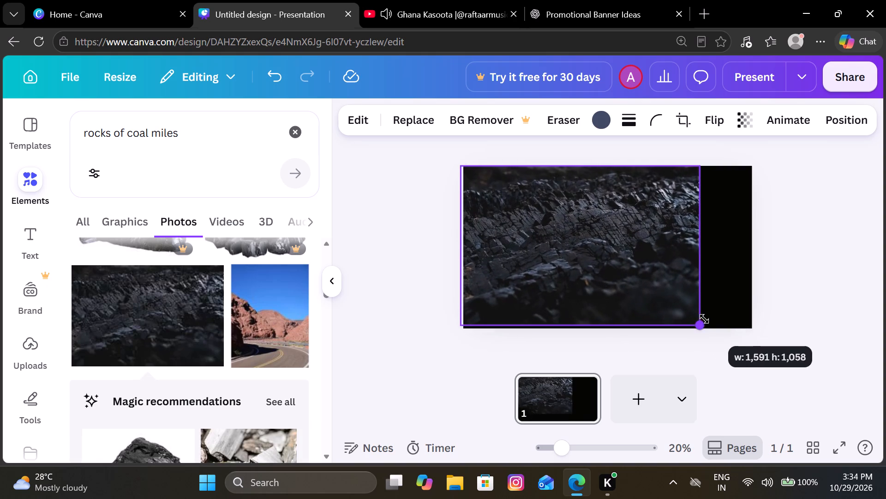
drag(704, 319, 714, 320)
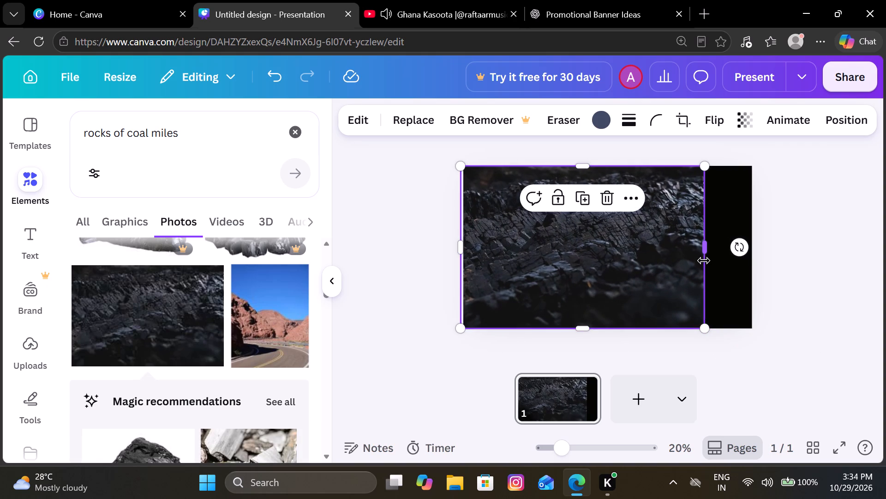
drag(706, 251, 751, 251)
click(820, 229)
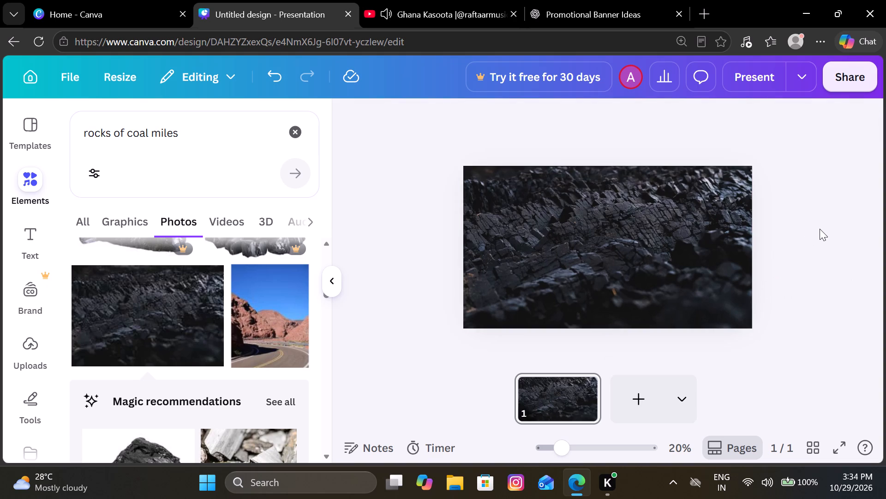
click(688, 234)
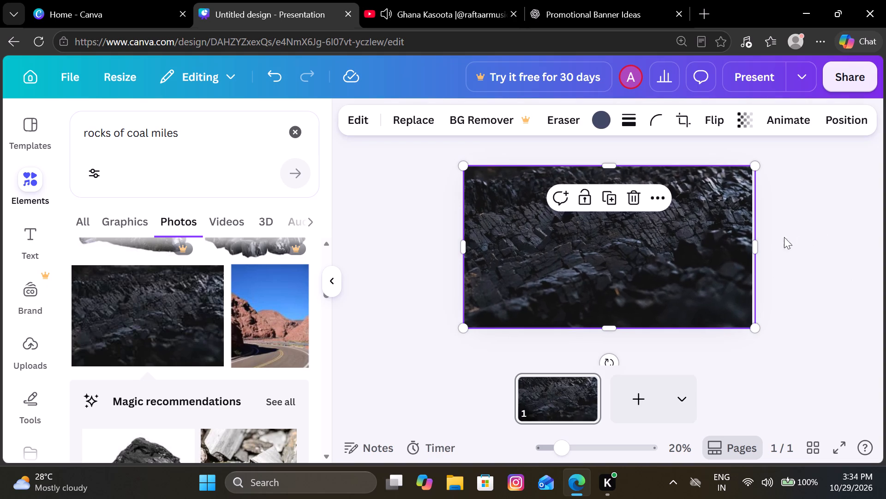
click(796, 236)
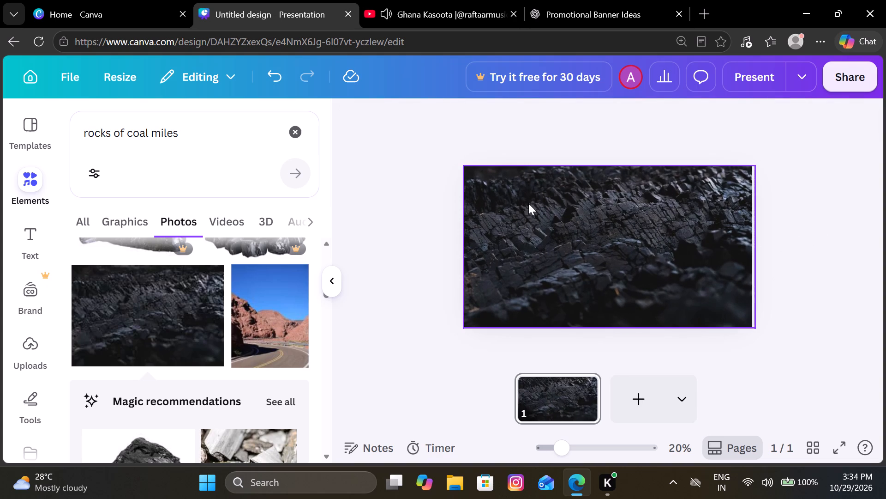
click(293, 125)
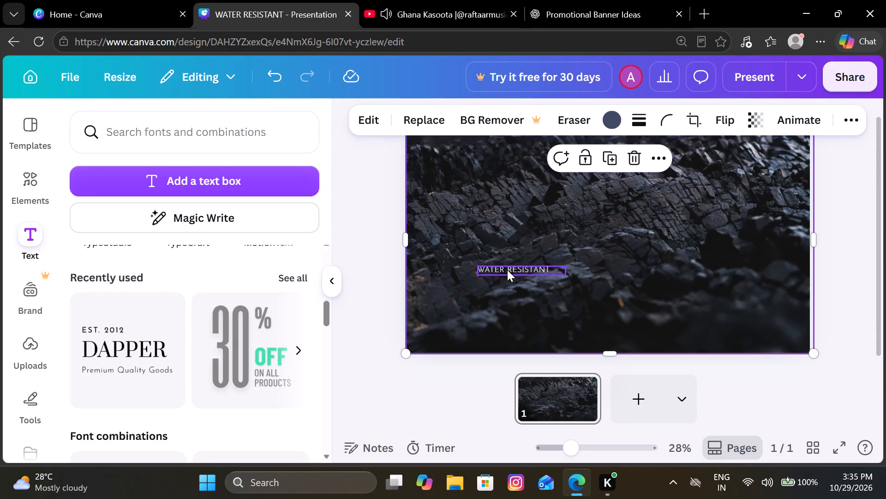
click(507, 270)
key(Return)
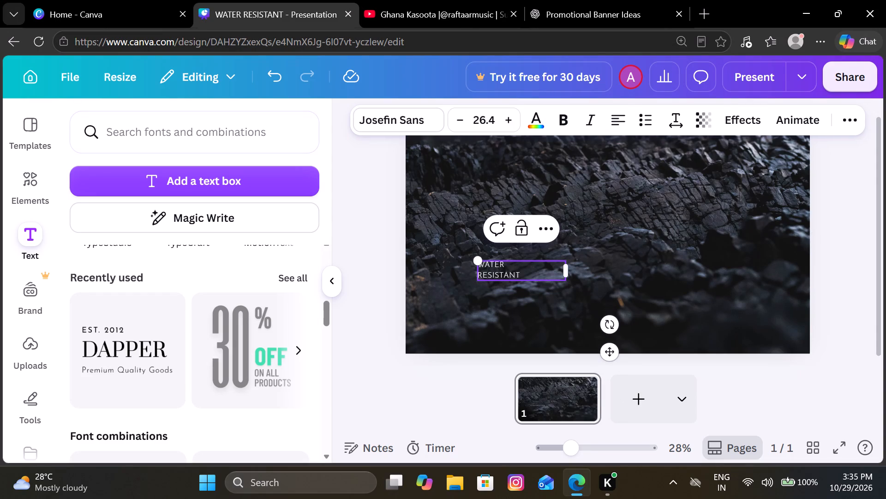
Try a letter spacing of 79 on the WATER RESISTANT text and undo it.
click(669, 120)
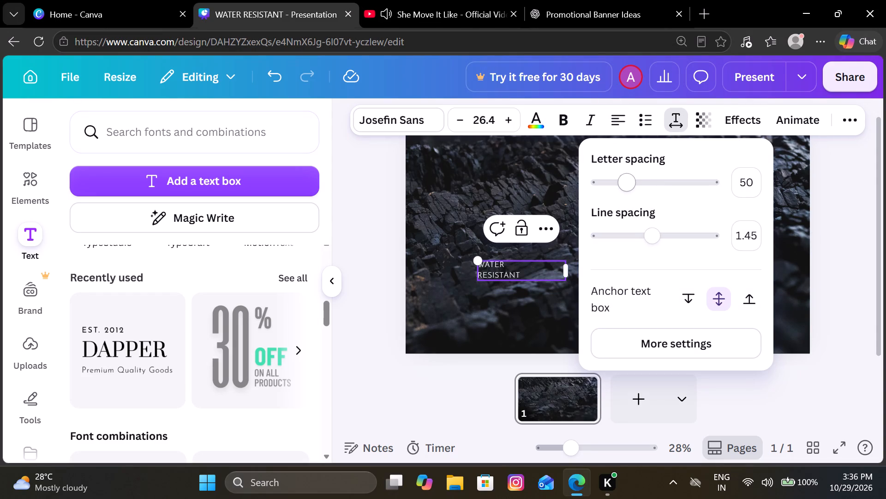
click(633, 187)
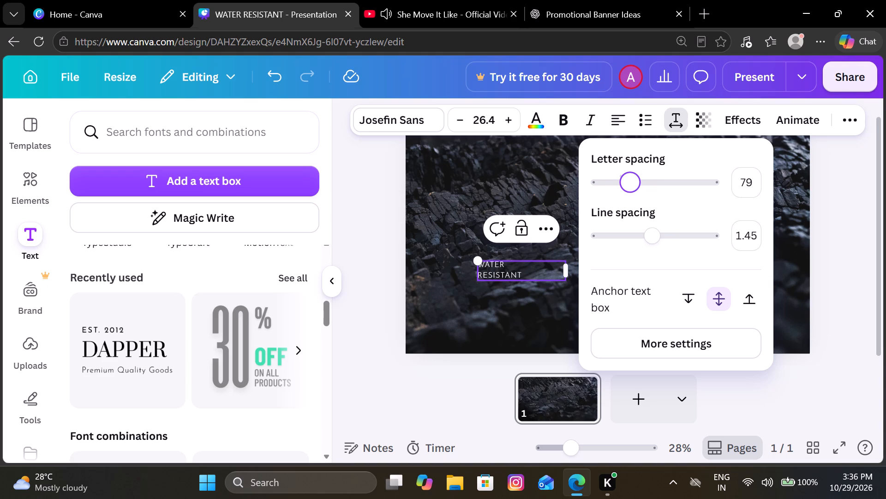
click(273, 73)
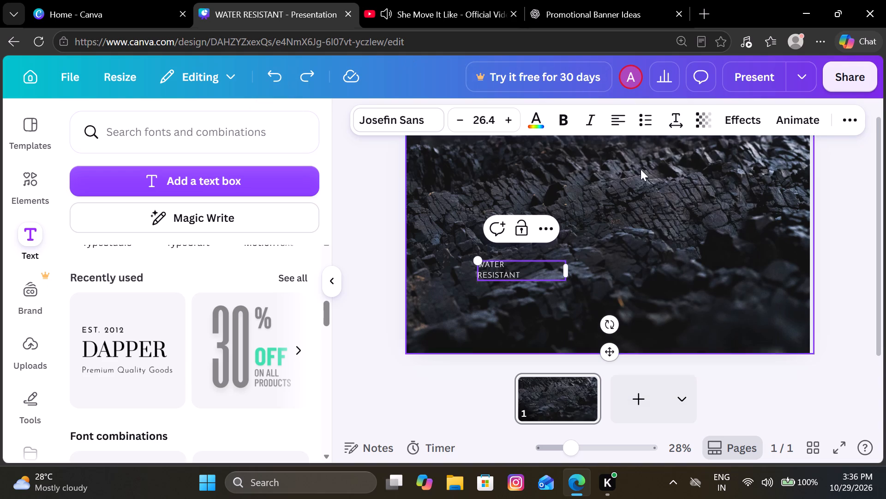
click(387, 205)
Set the letter spacing of the two-line WATER RESISTANT text to 139.
click(507, 276)
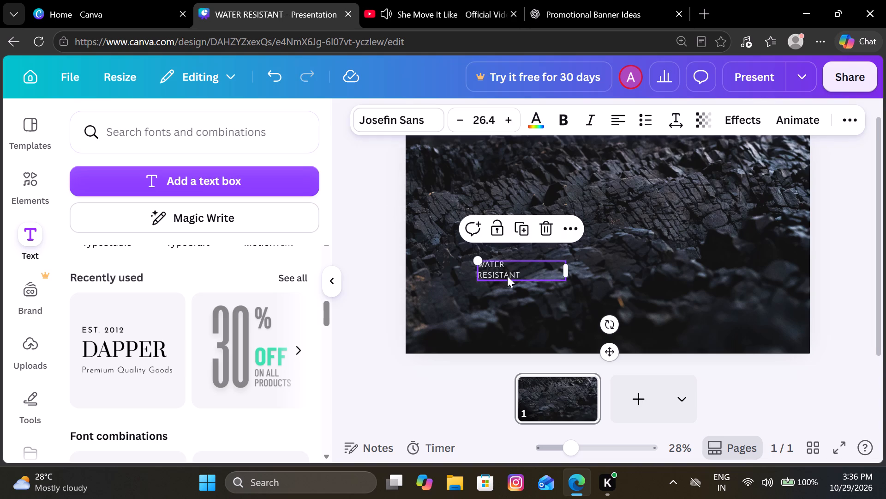
click(678, 115)
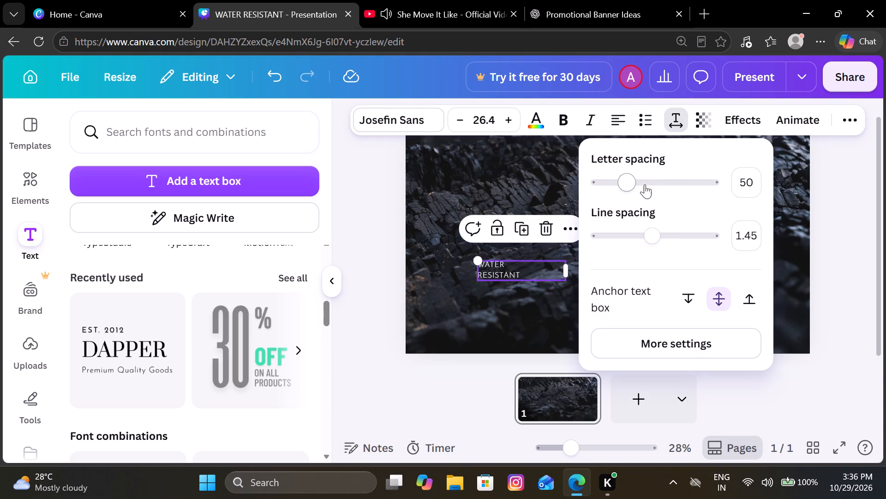
drag(627, 185, 633, 185)
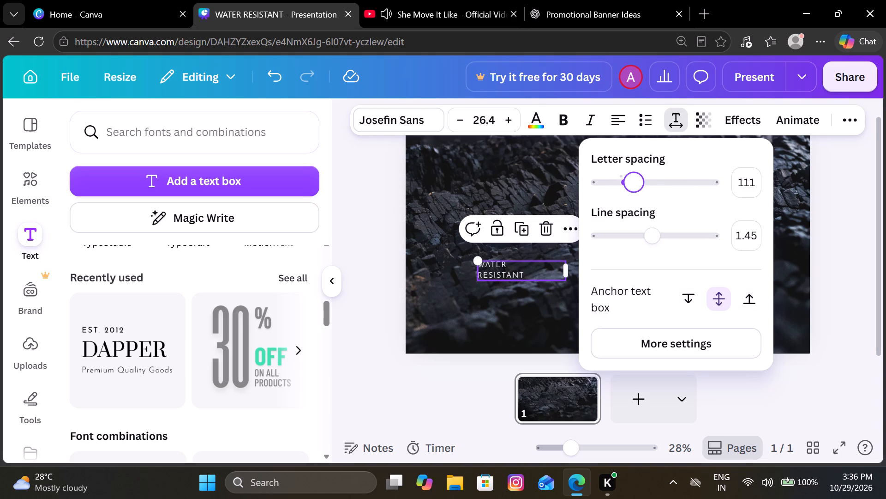
drag(633, 185, 639, 185)
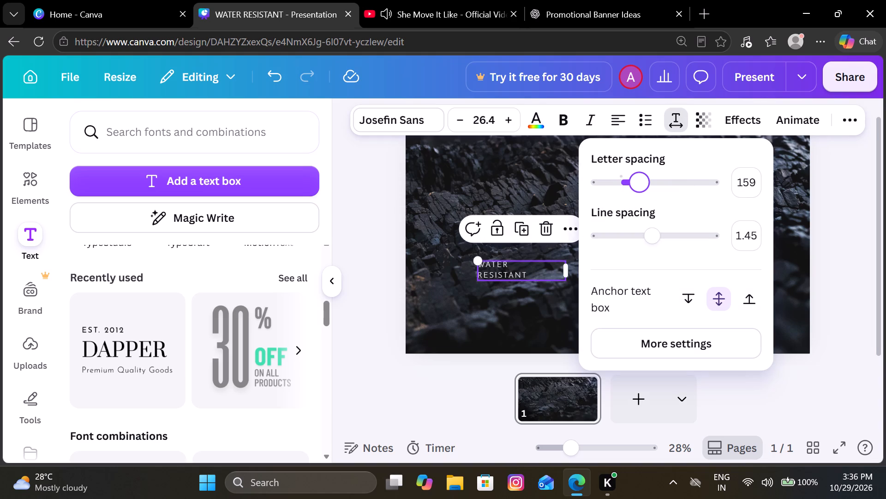
drag(639, 185, 636, 185)
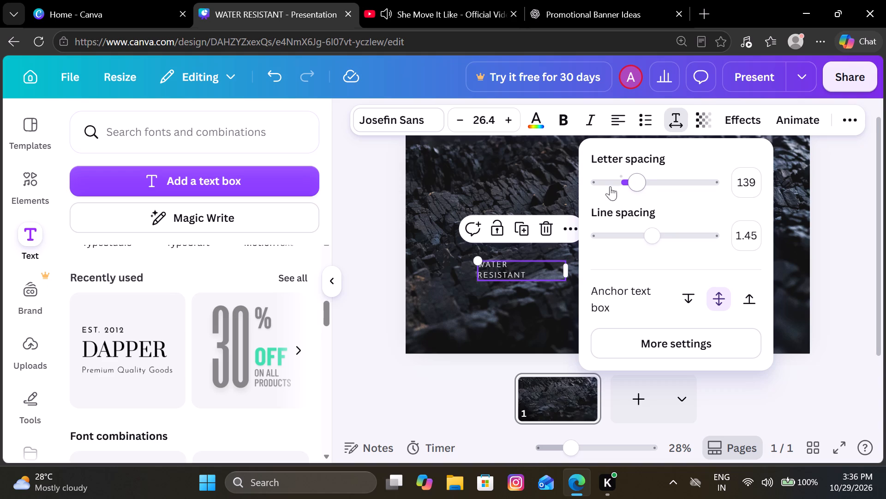
click(376, 220)
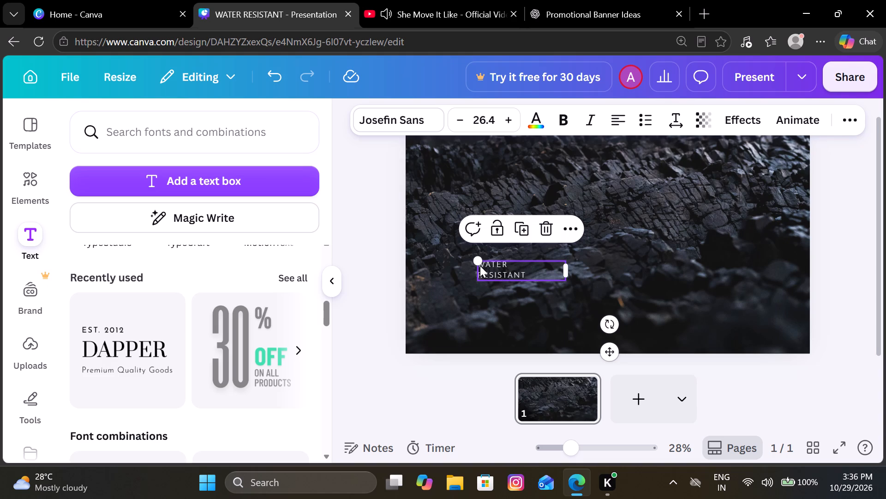
Shrink the WATER RESISTANT text to size 18 and move it closer to the banner's left edge.
drag(479, 260, 504, 275)
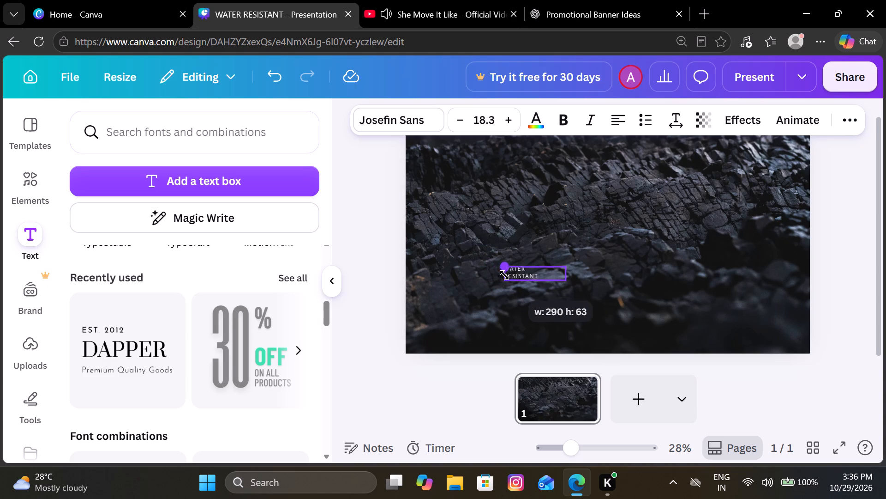
drag(504, 275, 505, 275)
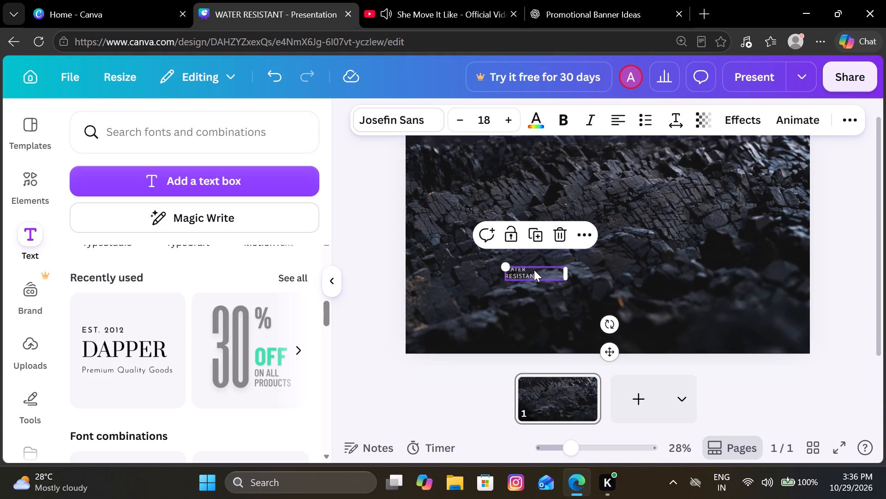
drag(534, 273, 511, 256)
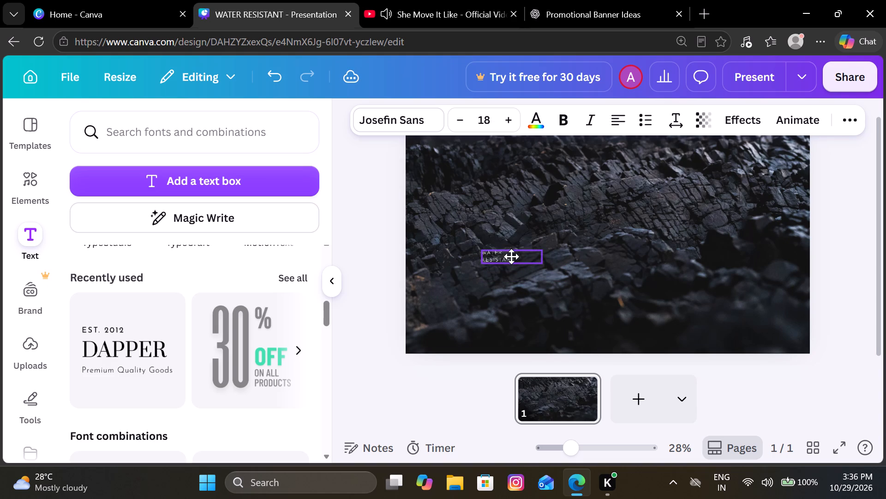
drag(511, 256, 493, 270)
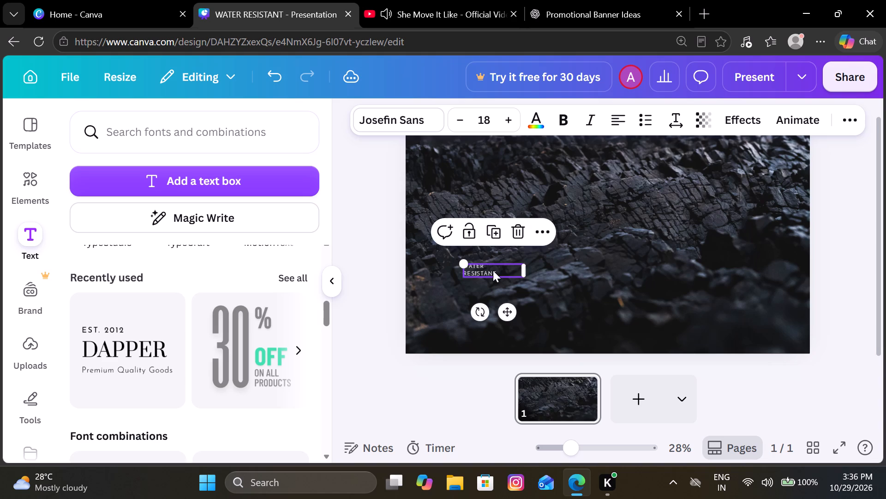
click(363, 281)
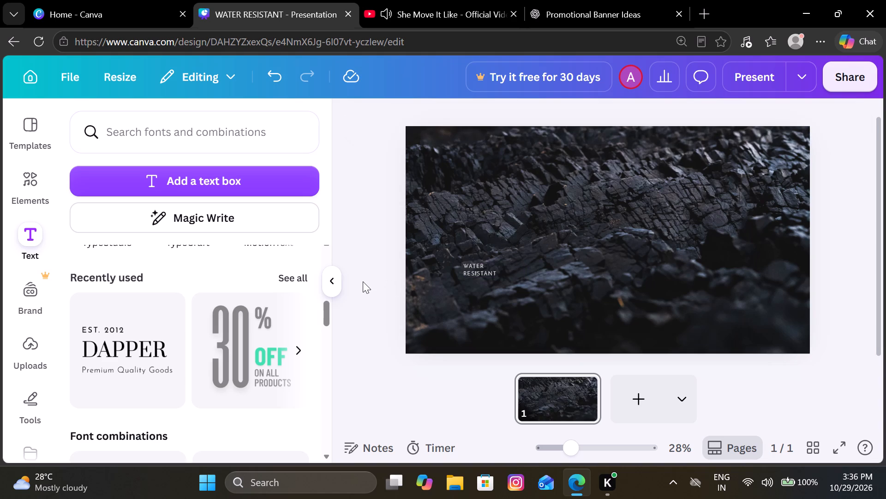
click(363, 281)
Add the DAPPER font combination again and delete its "EST. 2012" and "DAPPER" lines, keeping only "Premium Quality Goods".
click(136, 361)
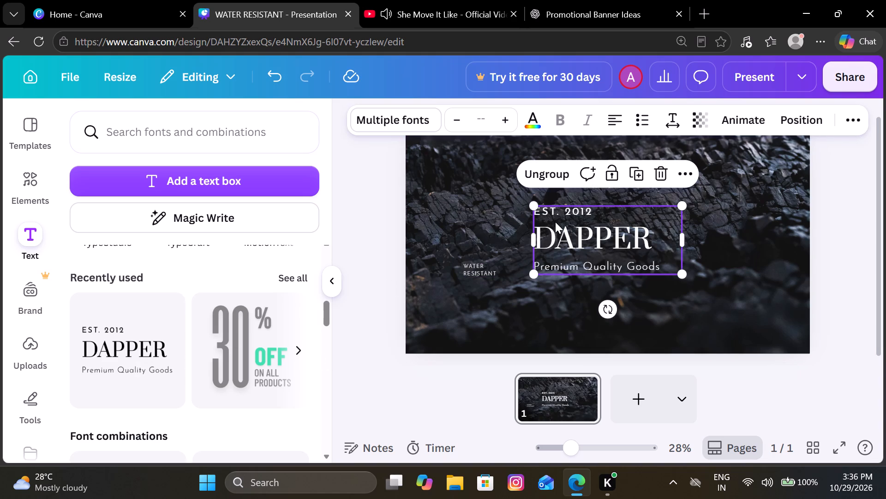
click(555, 212)
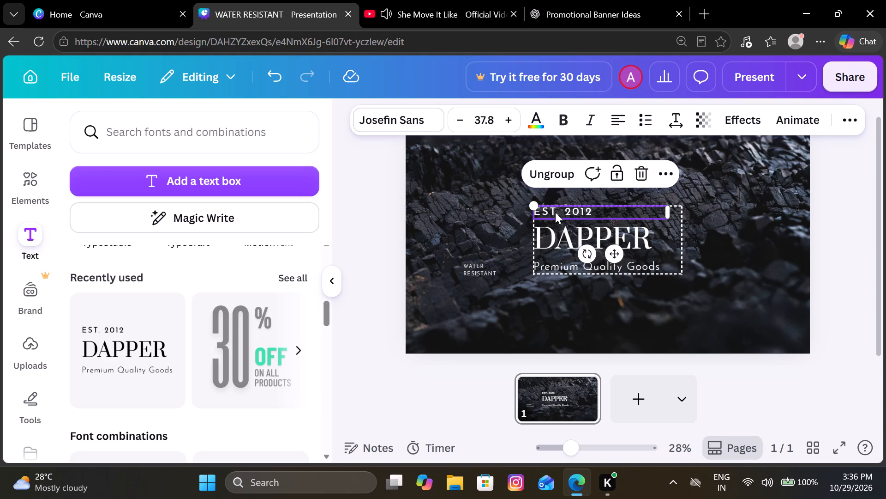
click(645, 175)
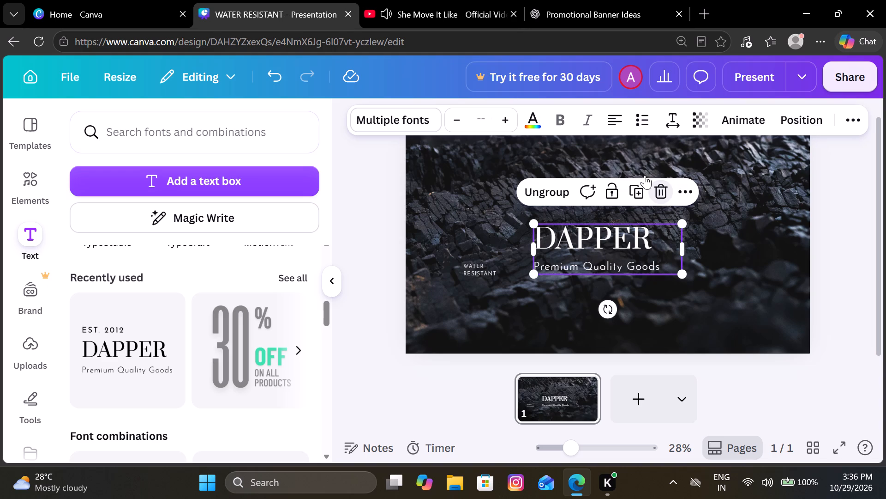
click(621, 238)
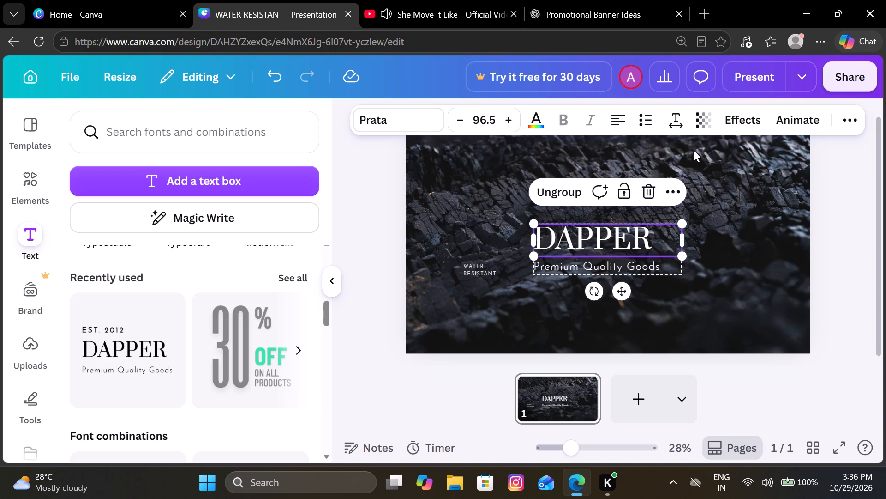
click(648, 189)
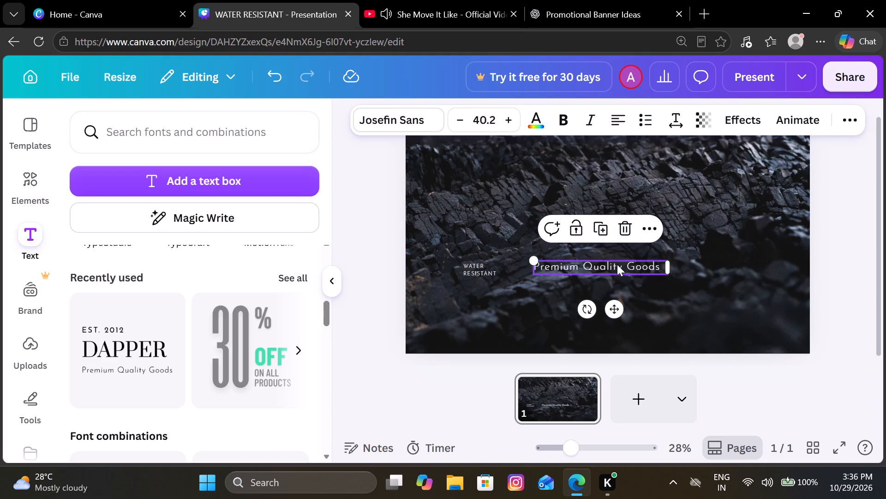
Replace the "Premium Quality Goods" text with TIMELESS LOOKS split over two lines.
click(617, 264)
text(TI)
text(MELESS)
key(space)
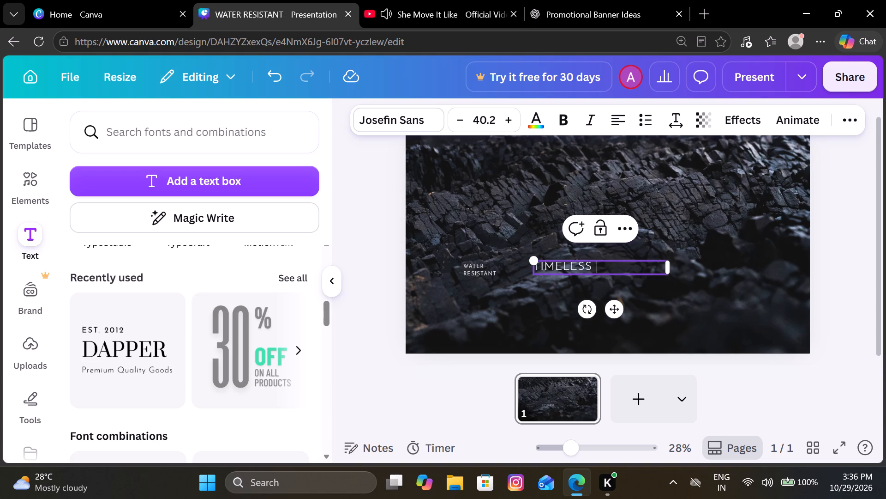
key(Return)
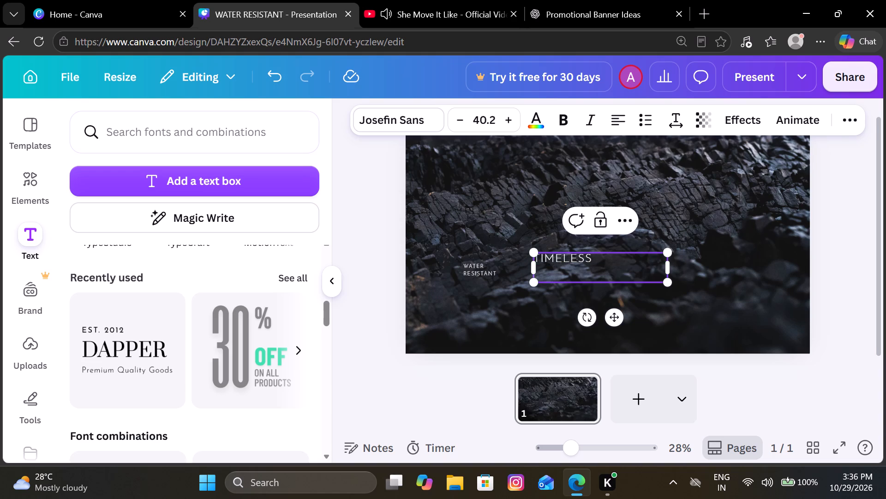
text(LOOKS)
click(752, 193)
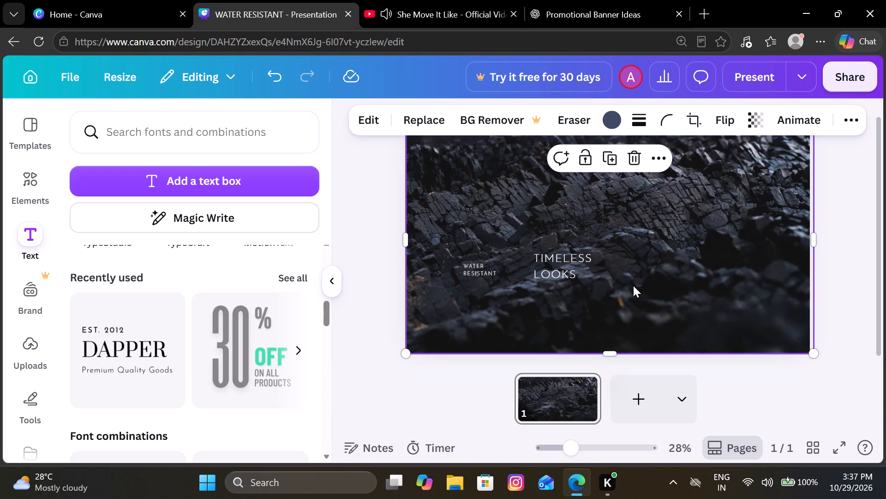
Move the TIMELESS LOOKS text directly beneath the WATER RESISTANT text for size comparison.
drag(625, 275, 613, 280)
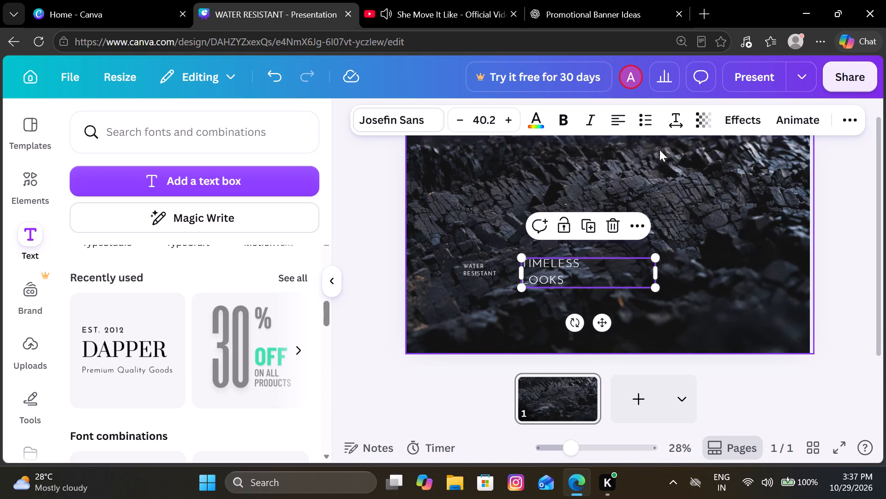
click(489, 274)
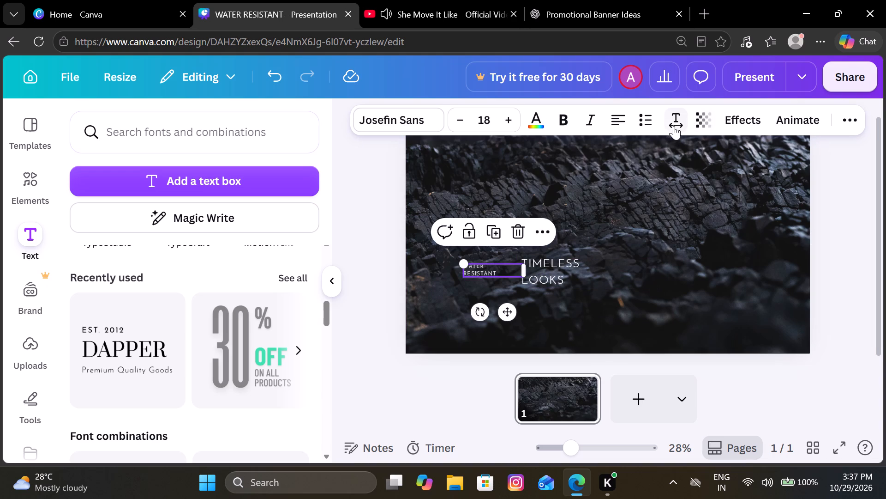
click(673, 124)
click(842, 176)
click(550, 269)
drag(575, 266, 521, 292)
Enlarge the WATER RESISTANT text slightly to size 18.9.
click(487, 269)
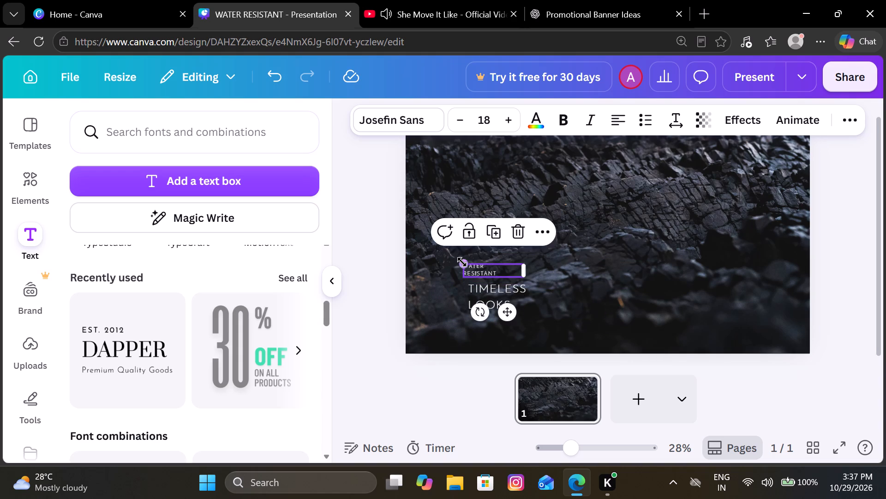
click(461, 262)
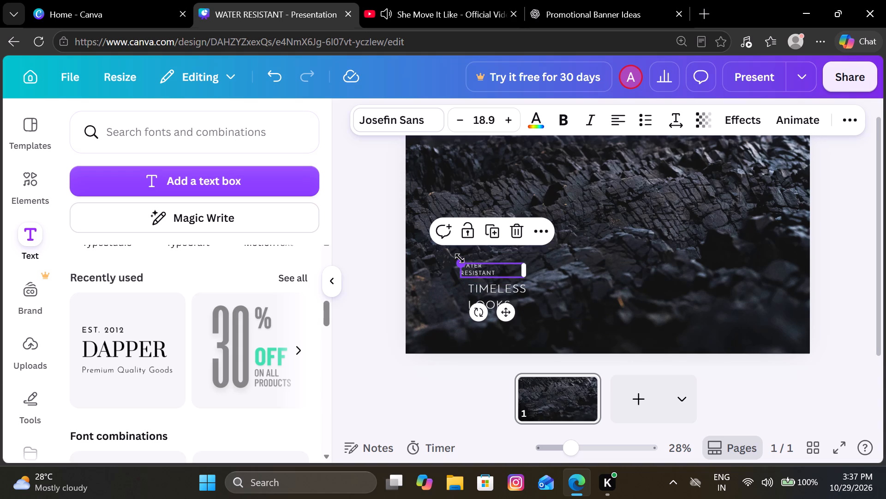
Shrink the TIMELESS LOOKS text to size 18.8, close to the WATER RESISTANT text size.
click(510, 294)
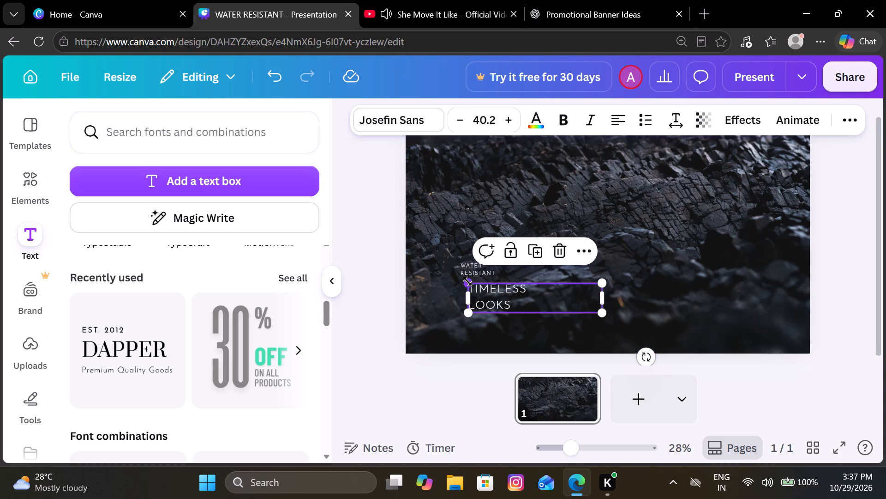
drag(467, 281, 541, 300)
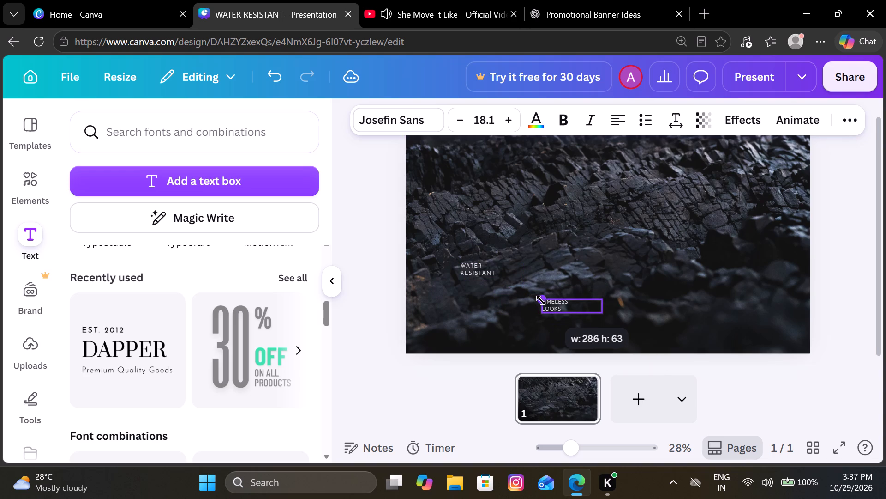
drag(541, 300, 539, 299)
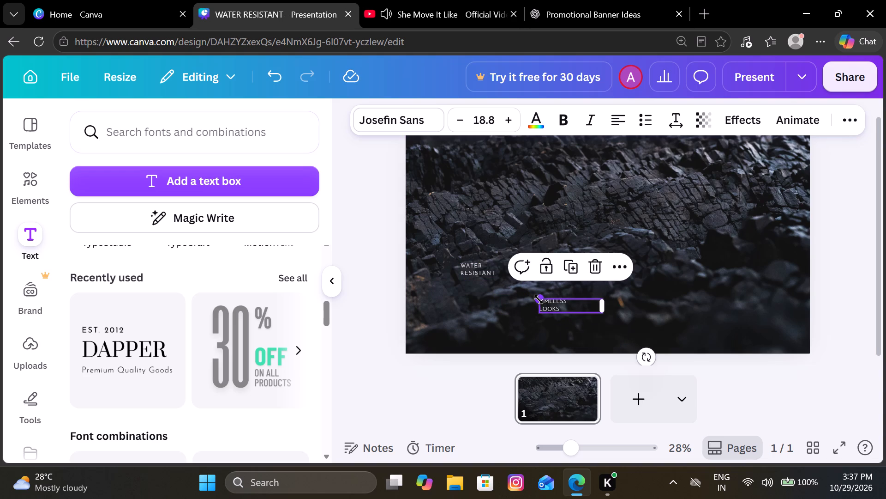
Set the letter spacing of the TIMELESS LOOKS text to 139.
click(675, 121)
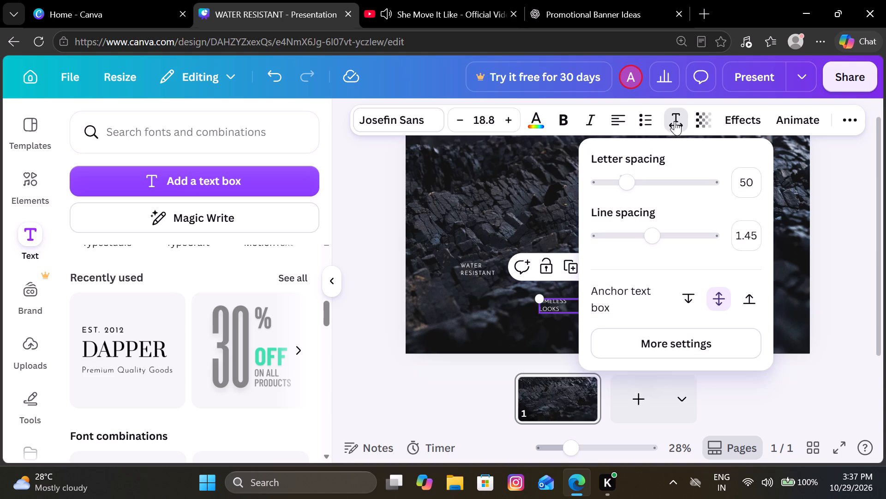
click(748, 178)
text(139)
click(833, 178)
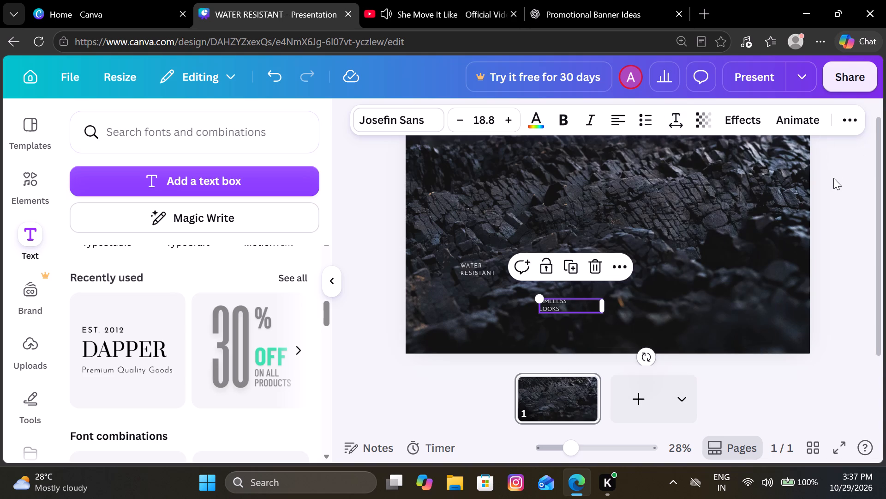
Move the TIMELESS LOOKS text directly beneath the WATER RESISTANT text, aligned to its left edge.
drag(581, 310, 500, 295)
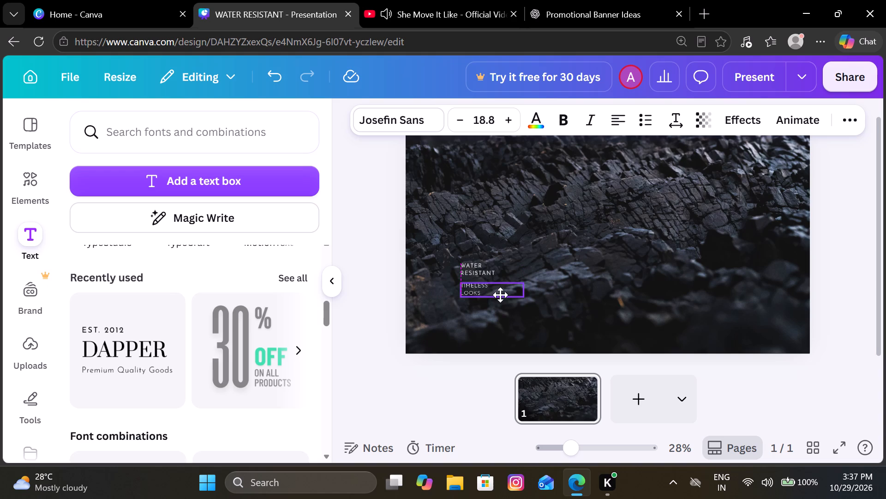
drag(500, 295, 500, 293)
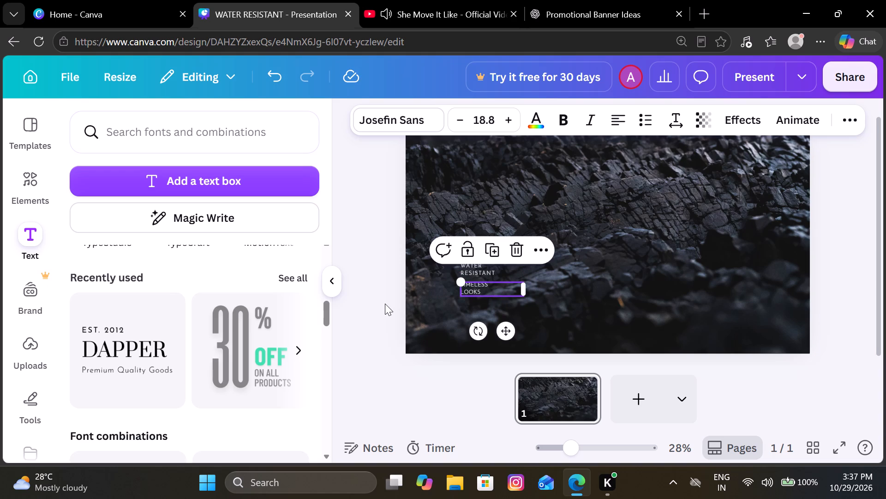
click(385, 304)
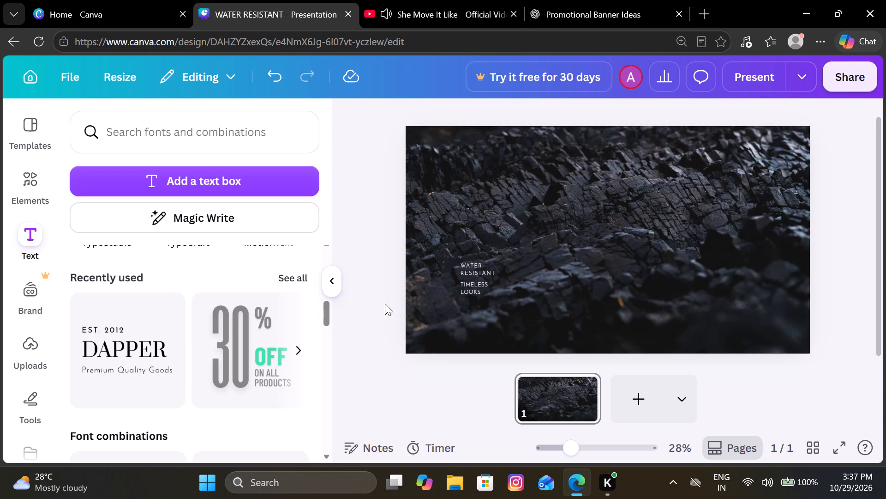
click(143, 354)
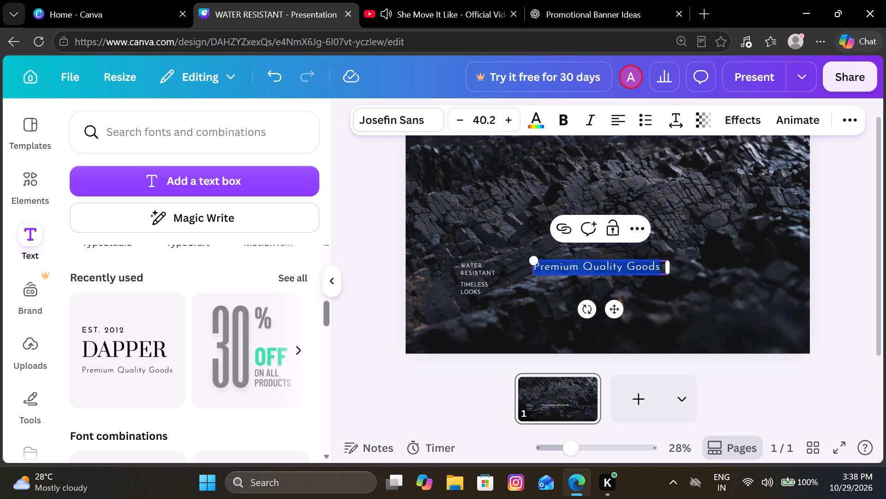
text(SCT)
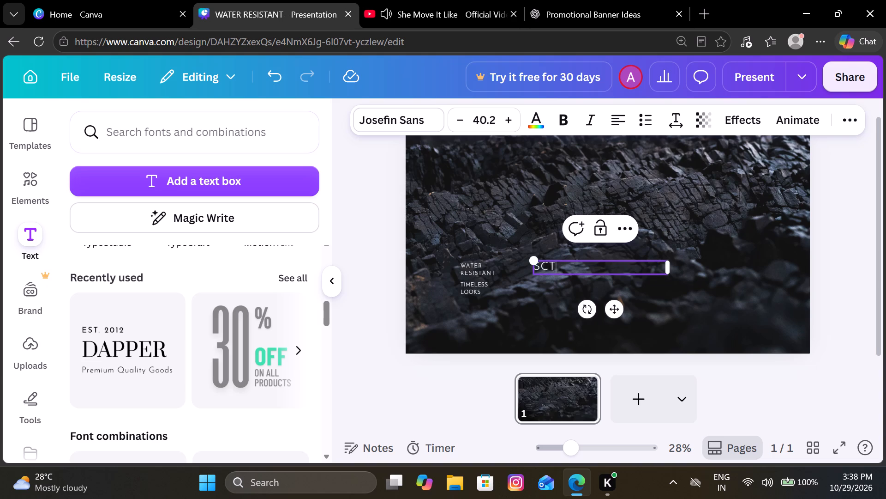
text(ATCH)
key(BackSpace)
key(BackSpace)
key(BackSpace)
key(BackSpace)
key(BackSpace)
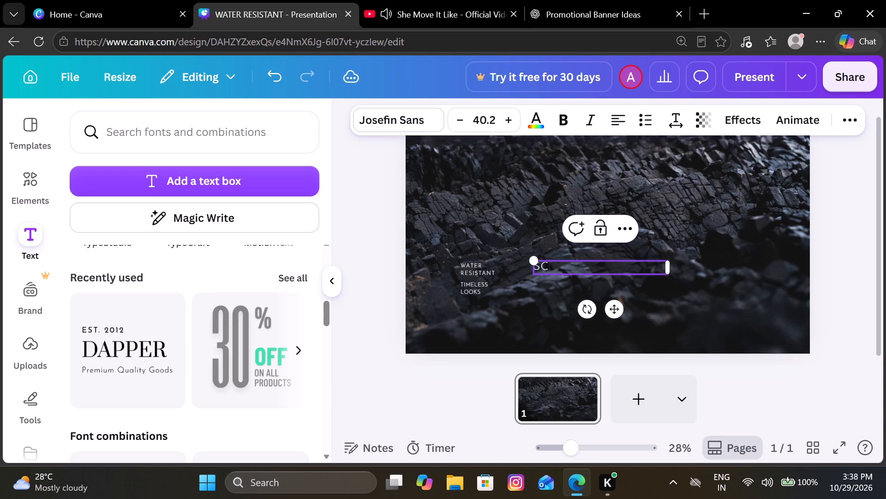
text(RAT)
text(CH RESISTANT)
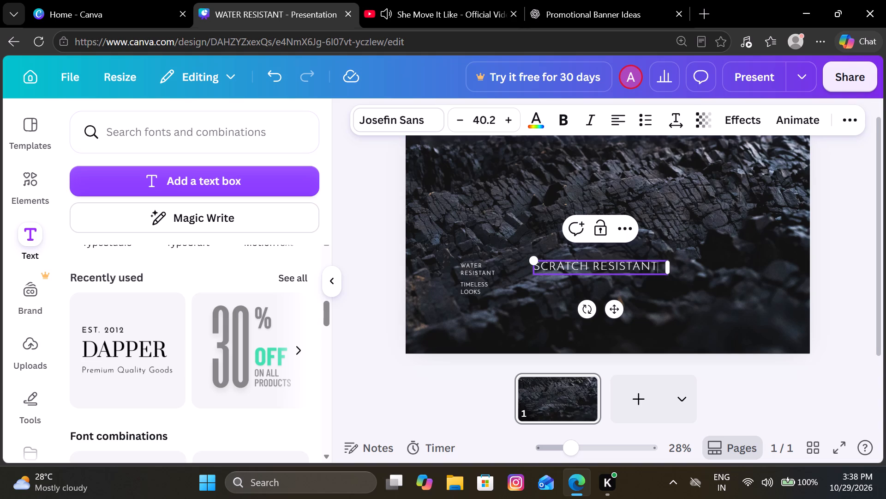
click(589, 265)
key(Return)
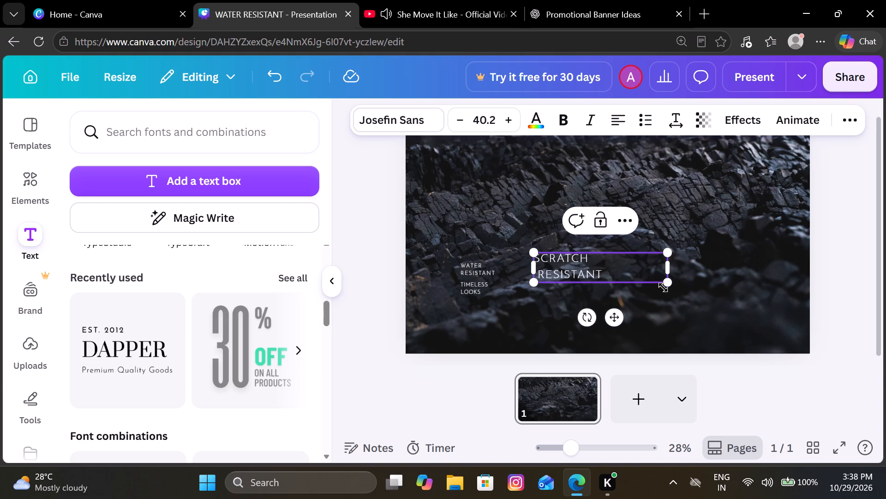
Shrink the SCRATCH RESISTANT text to size 18.8 to match the TIMELESS LOOKS text.
drag(670, 284, 608, 258)
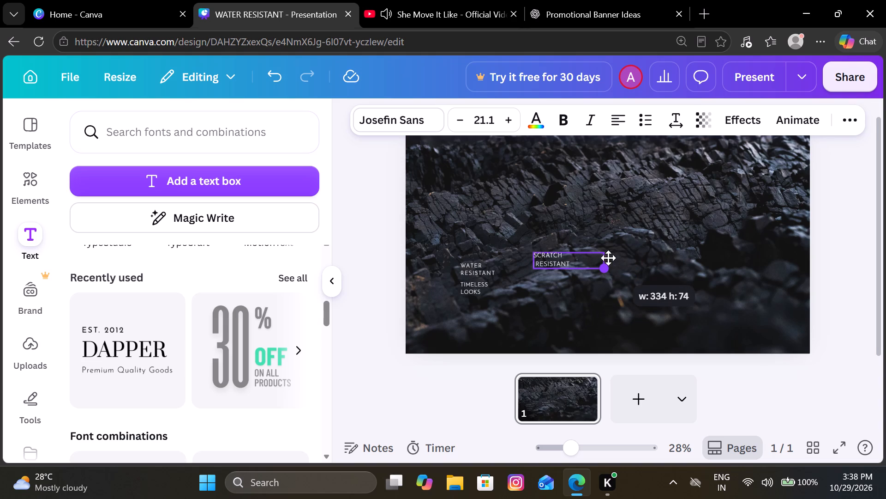
drag(608, 258, 602, 253)
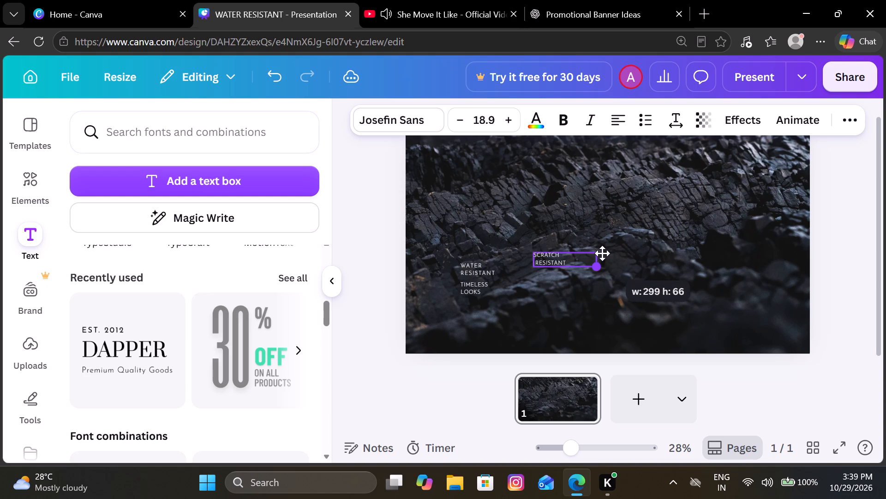
drag(602, 253, 601, 252)
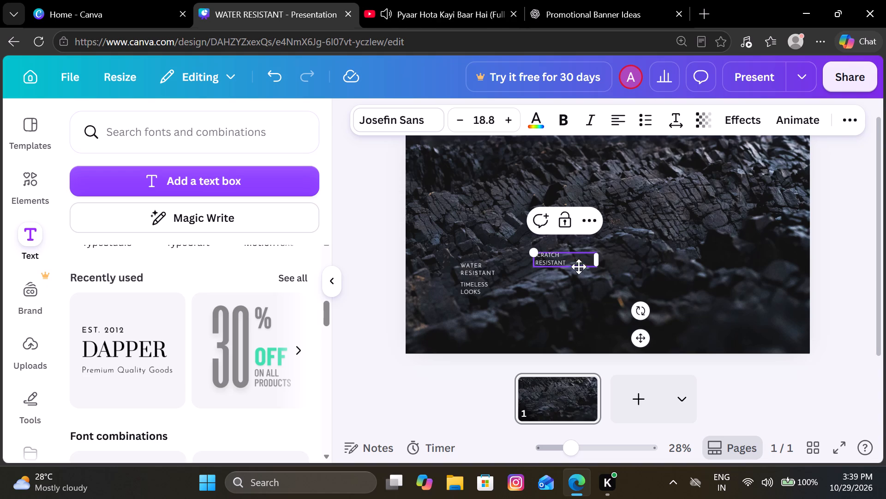
Move the SCRATCH RESISTANT text beneath TIMELESS LOOKS, left-aligned with the same 24 gap as between the texts above.
drag(580, 268, 505, 319)
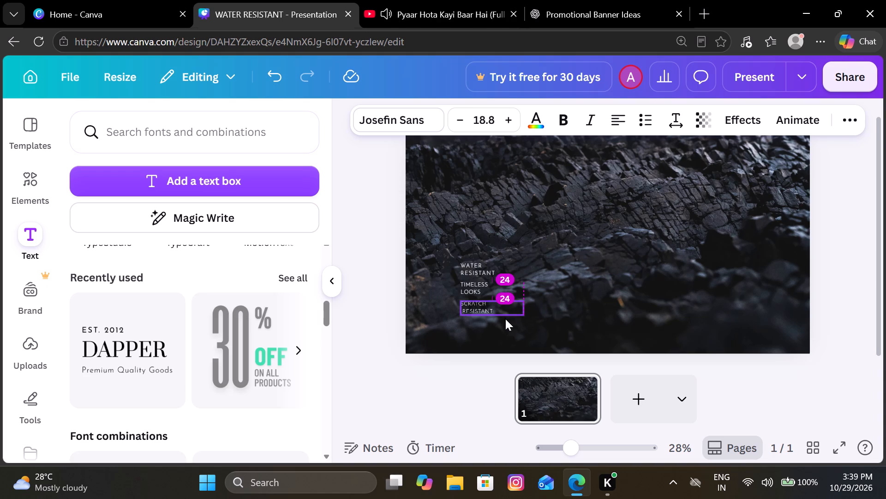
drag(505, 319, 506, 317)
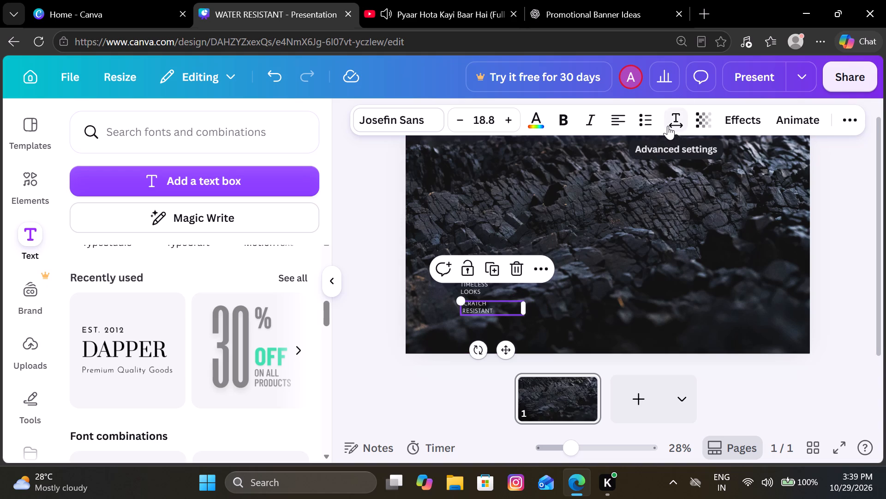
Set the letter spacing of the SCRATCH RESISTANT text to 139.
click(668, 126)
click(740, 183)
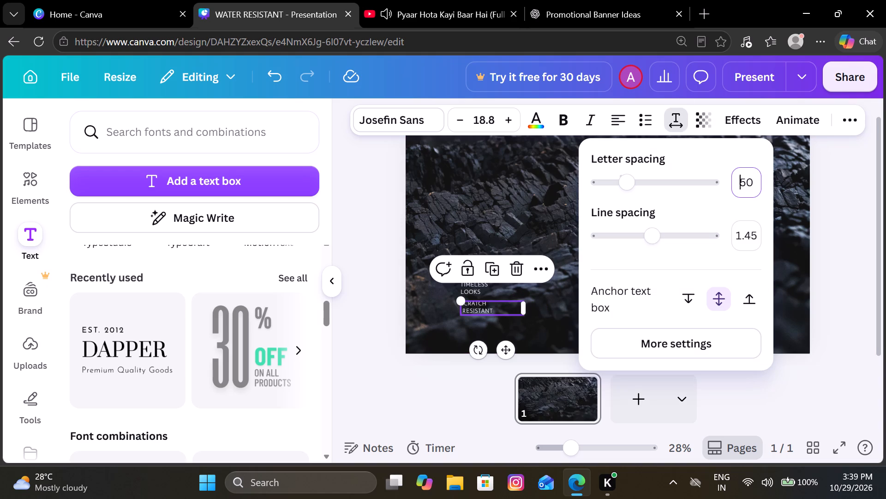
text(139)
click(854, 245)
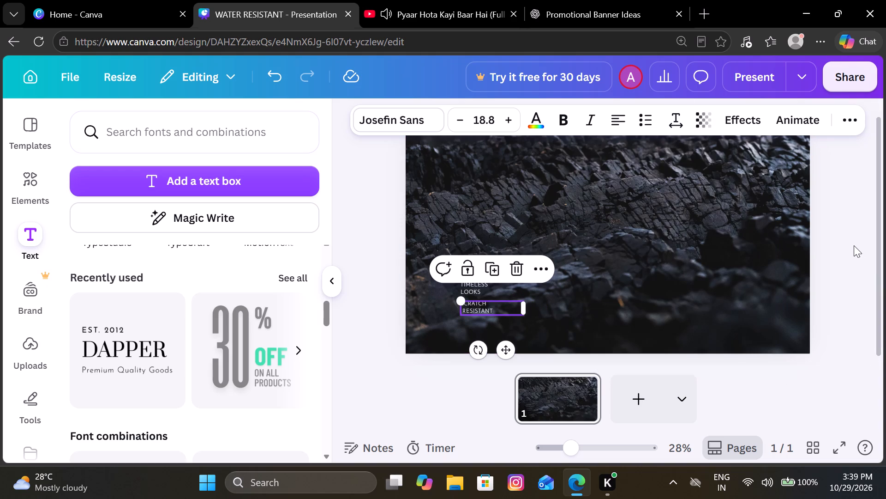
click(854, 245)
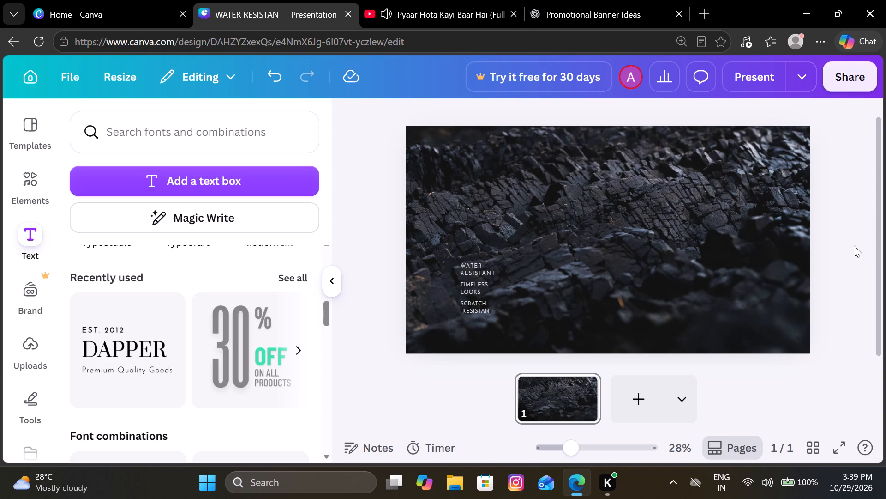
Delete the stray space before RESISTANT in the SCRATCH RESISTANT text so both its lines start flush left.
click(485, 312)
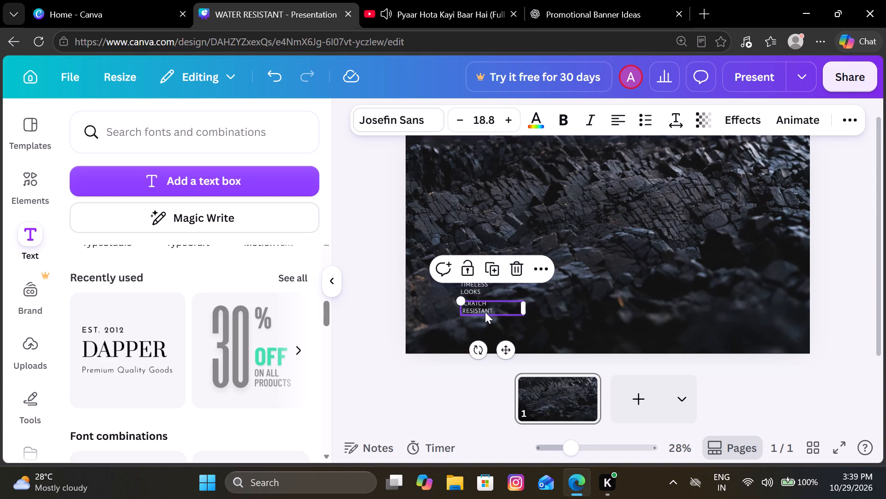
scroll(485, 312, right, 1)
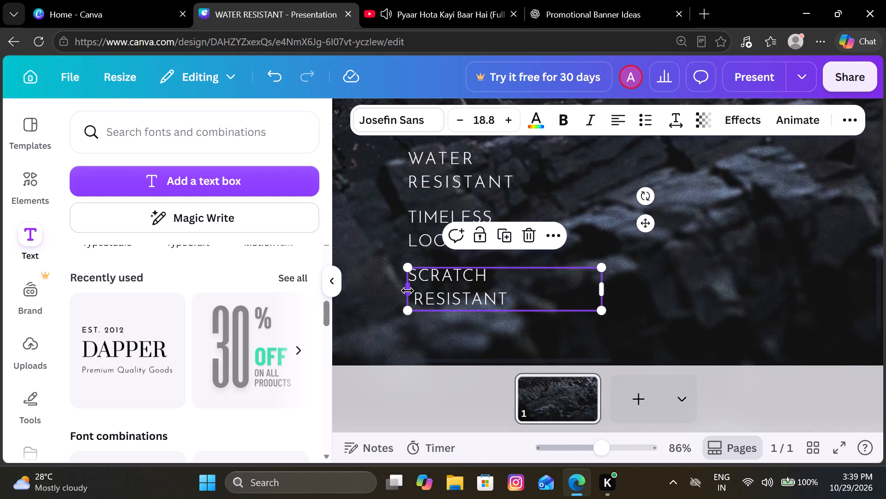
click(413, 298)
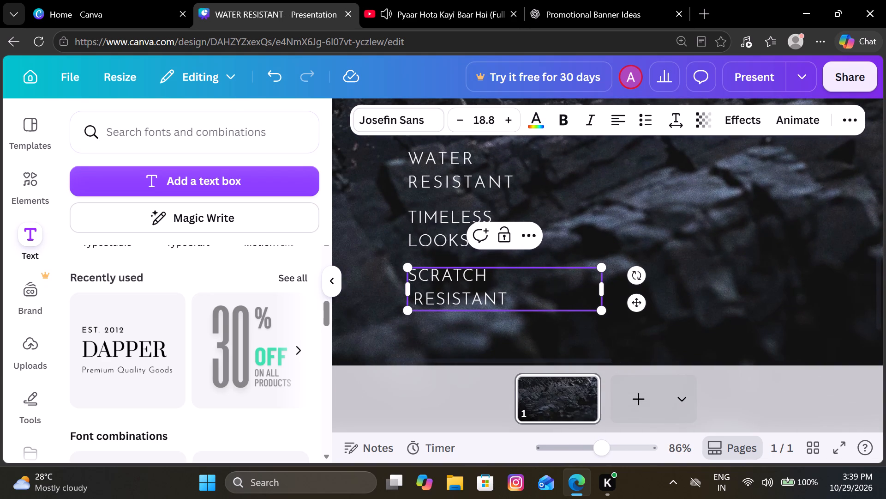
key(BackSpace)
click(678, 230)
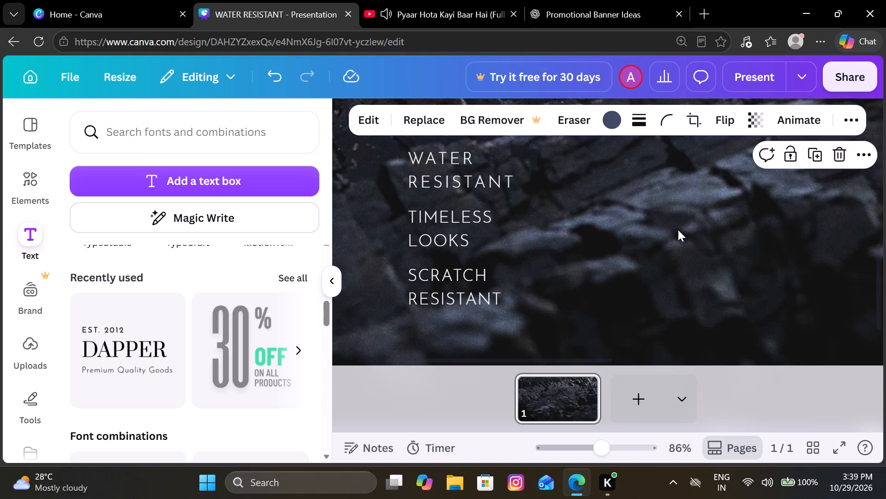
Flip the rock background image horizontally and vertically.
scroll(678, 230, up, 1)
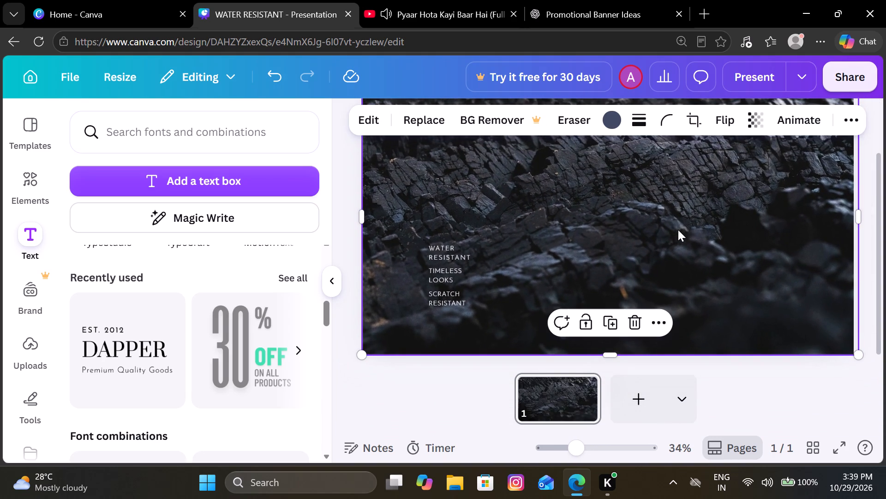
click(678, 230)
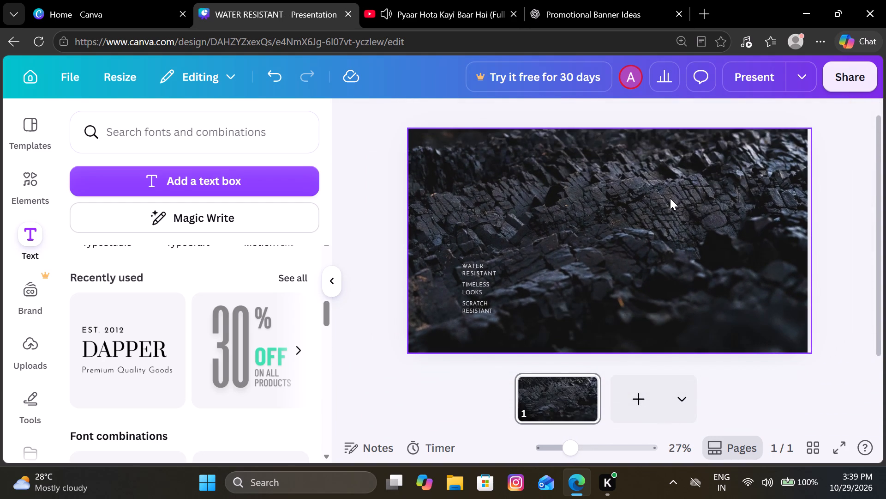
click(670, 198)
click(729, 116)
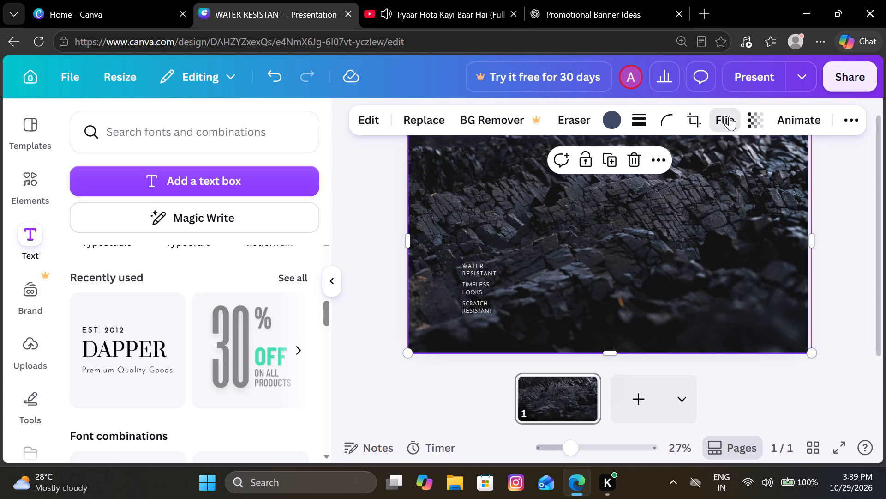
click(710, 165)
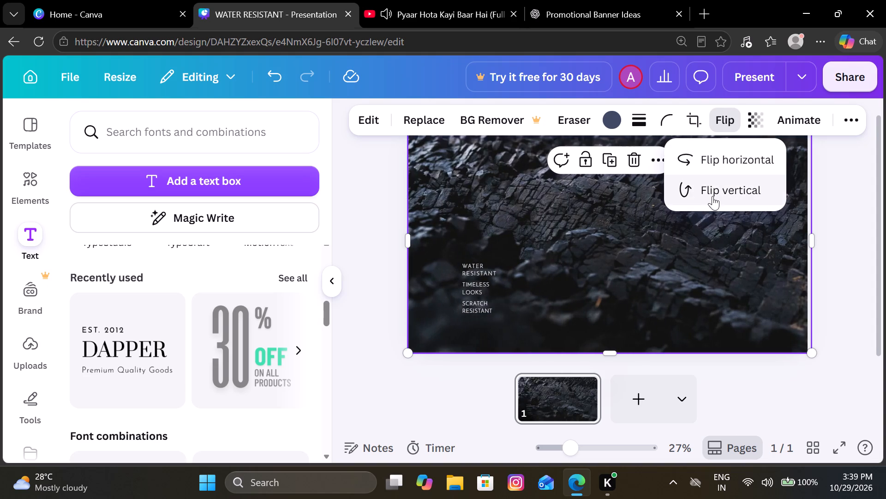
click(712, 196)
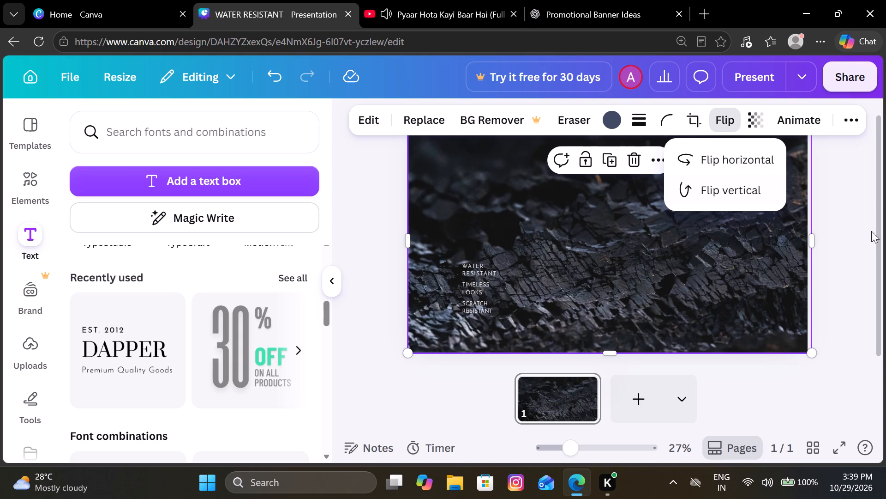
click(858, 234)
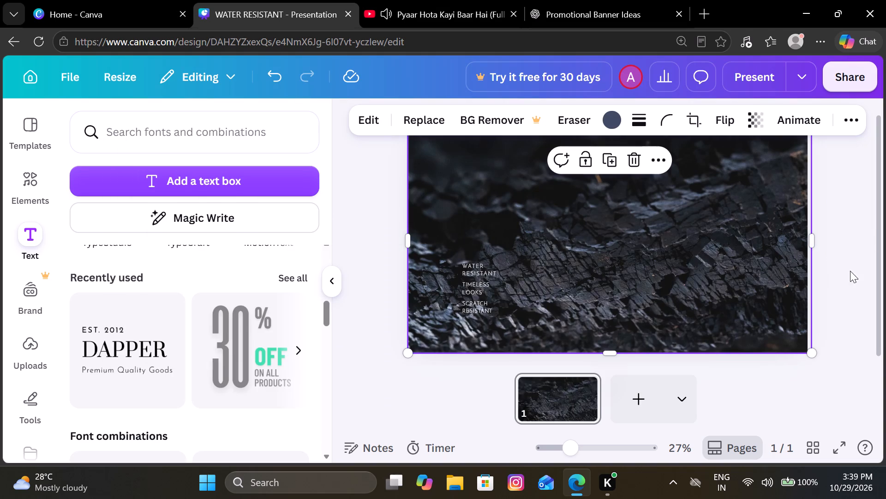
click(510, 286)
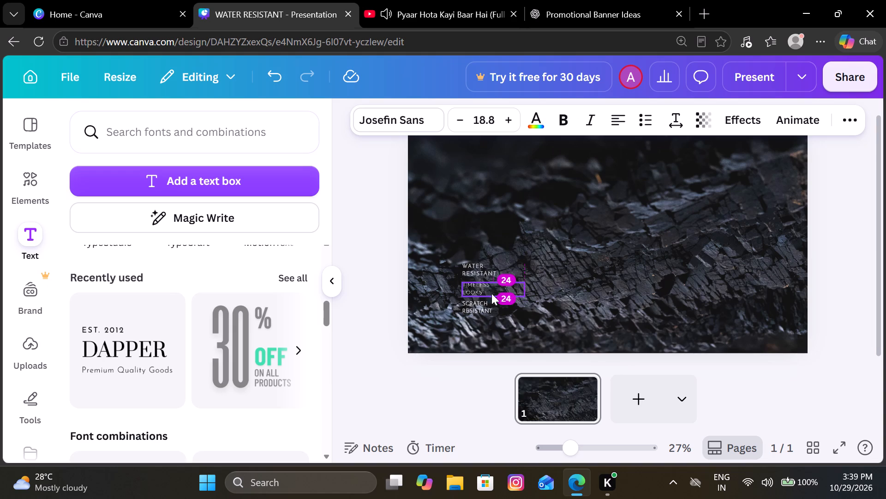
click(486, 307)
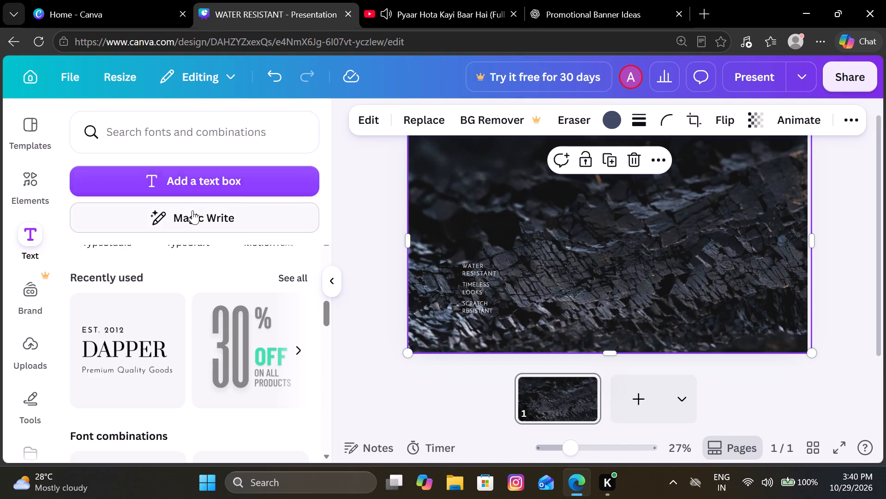
Add a body text containing only a vertical bar character "|" and enlarge it to about size 102.
scroll(192, 210, up, 3)
scroll(198, 267, up, 2)
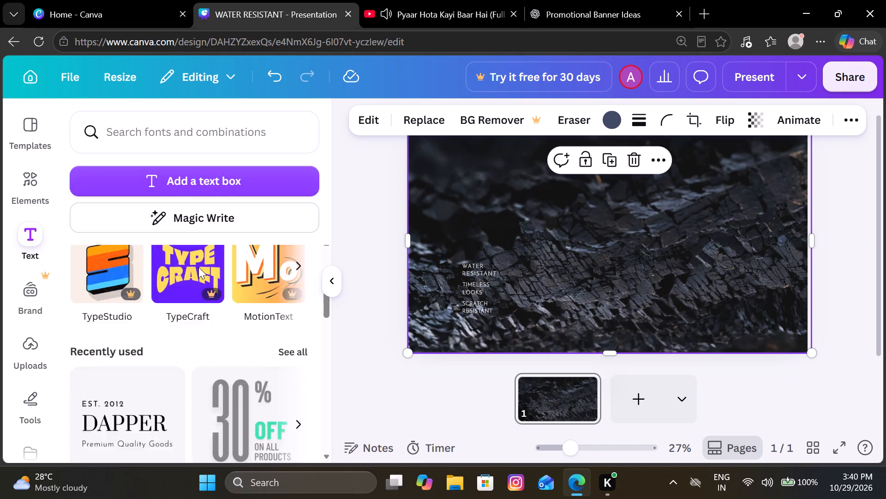
scroll(198, 267, up, 2)
scroll(188, 377, down, 1)
click(188, 377)
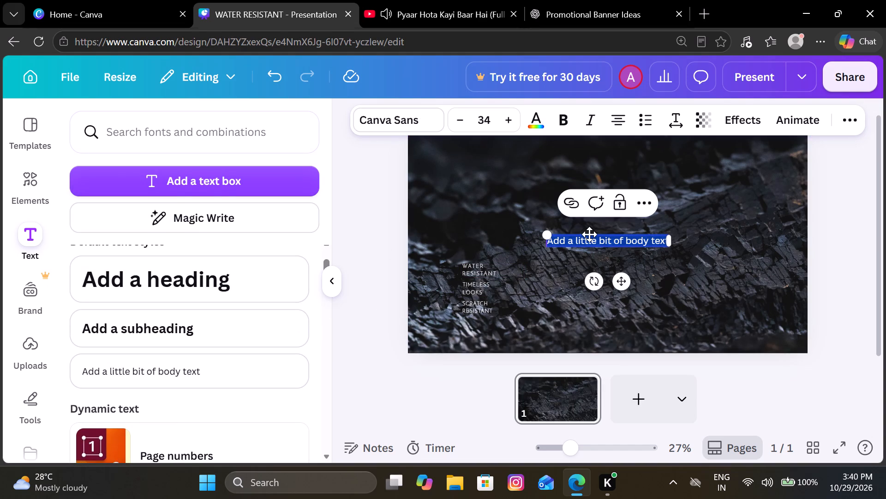
key(shift+bar)
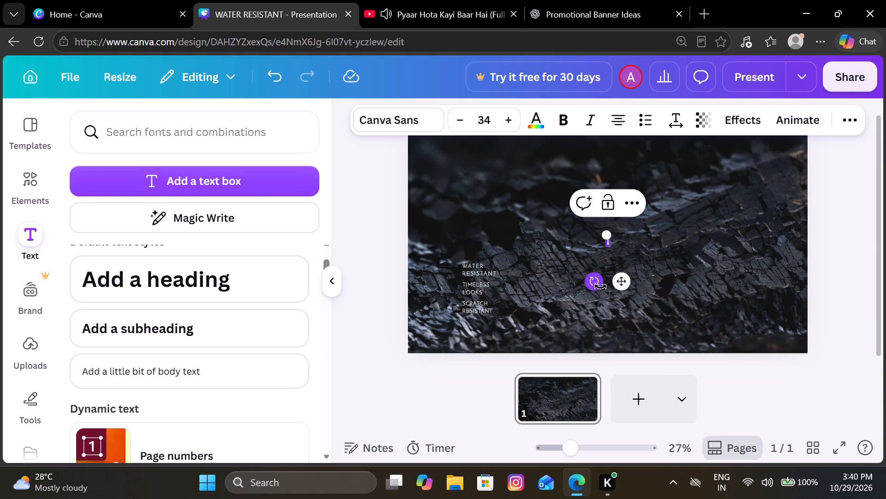
click(593, 284)
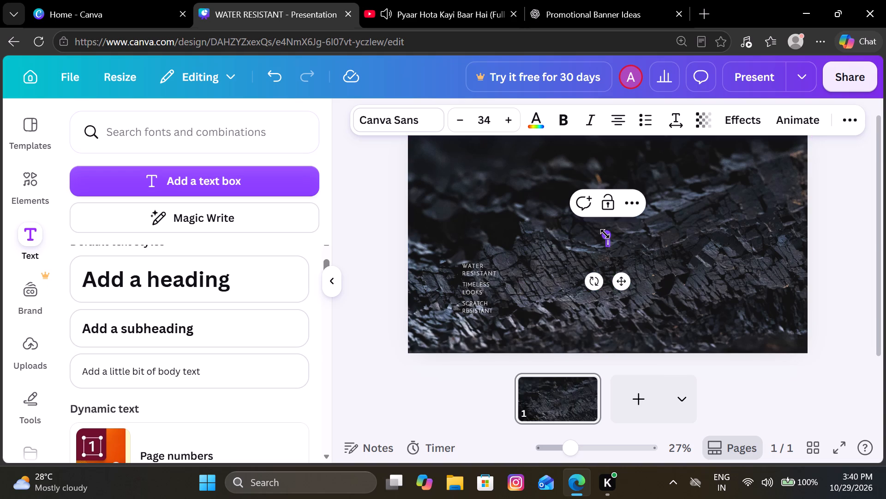
drag(605, 234, 584, 208)
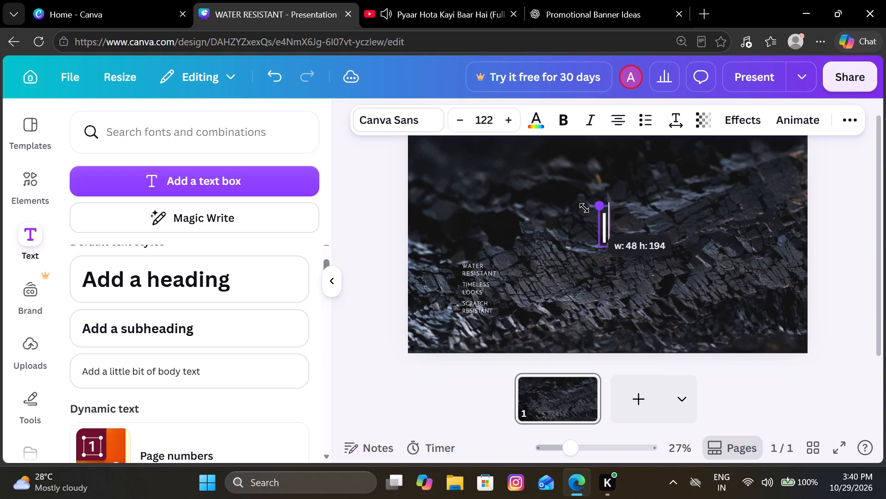
drag(584, 208, 588, 214)
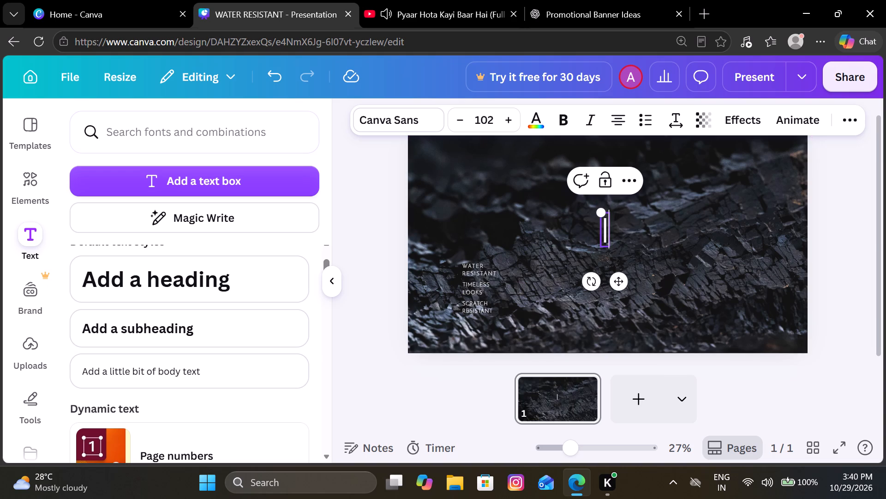
Shift the rock background image sideways so its right edge lines up with the page's right edge.
drag(644, 233, 628, 234)
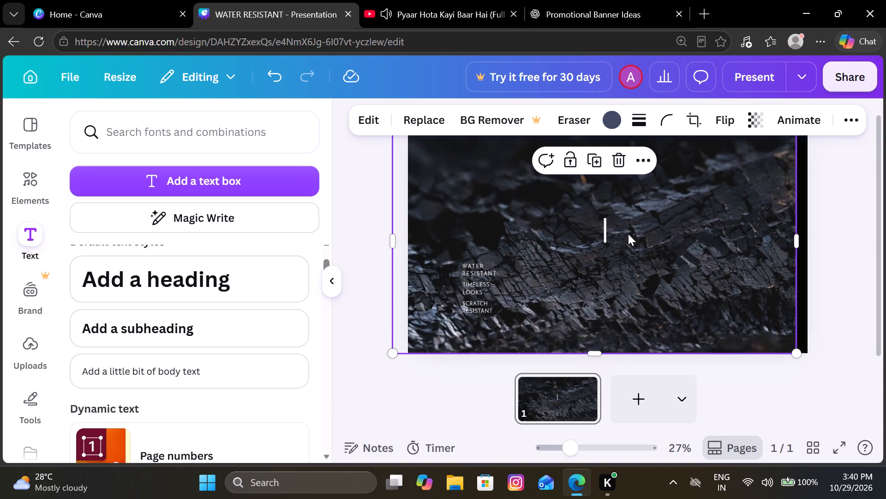
drag(628, 234, 637, 235)
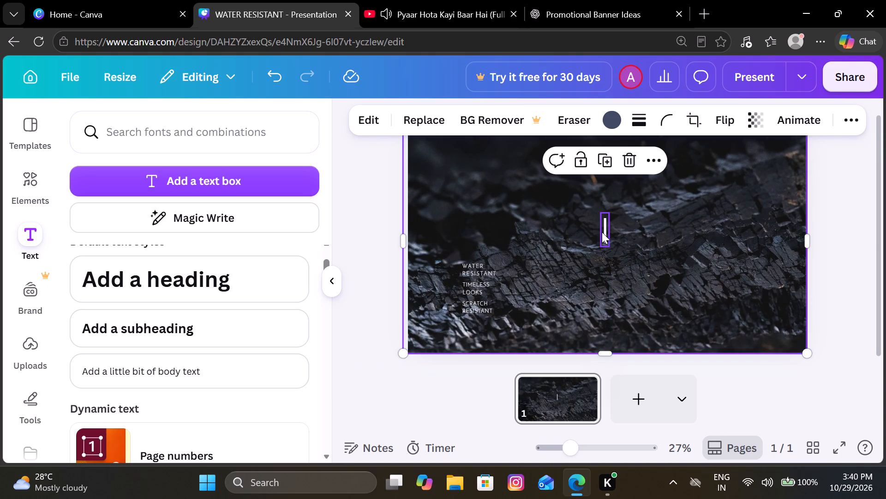
Move the vertical bar in front of the WATER RESISTANT text and shrink it to about size 75.1.
drag(601, 234, 451, 272)
drag(453, 253, 459, 275)
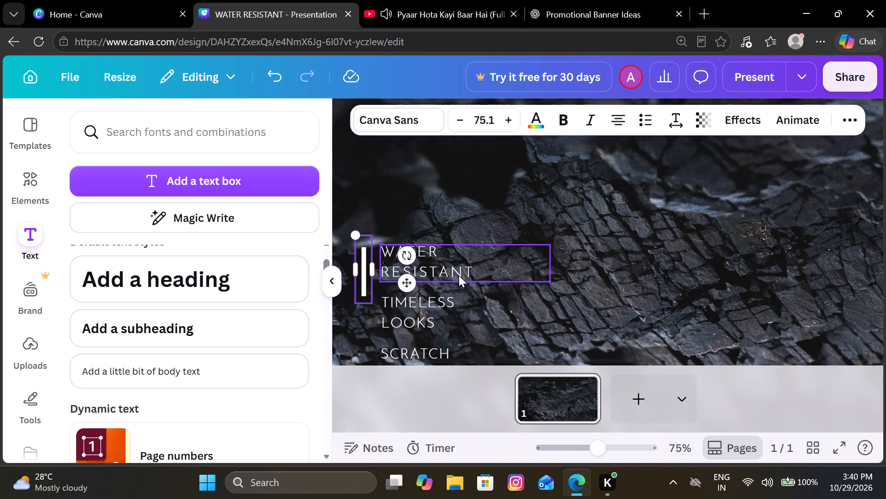
scroll(459, 275, right, 1)
drag(398, 287, 401, 275)
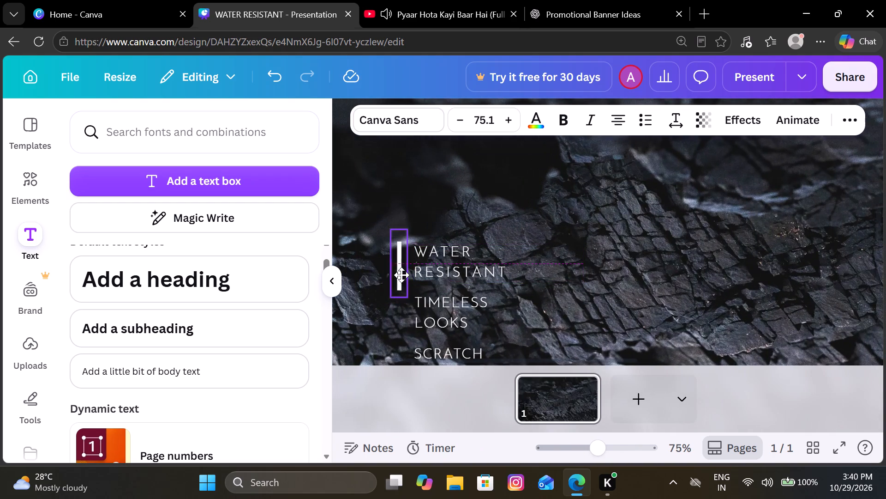
drag(401, 275, 401, 275)
Shrink the vertical bar to about size 56.3 and centre it vertically on the two lines of WATER RESISTANT.
drag(391, 228, 392, 230)
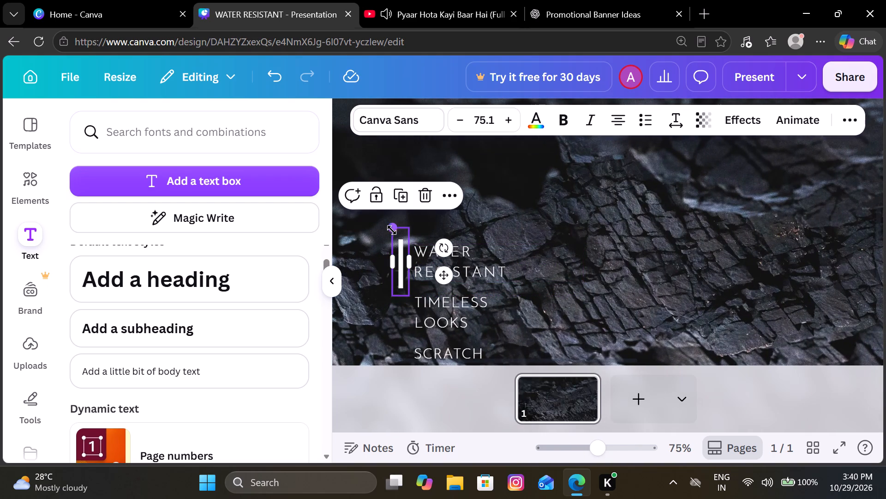
drag(392, 230, 401, 239)
drag(401, 280, 398, 277)
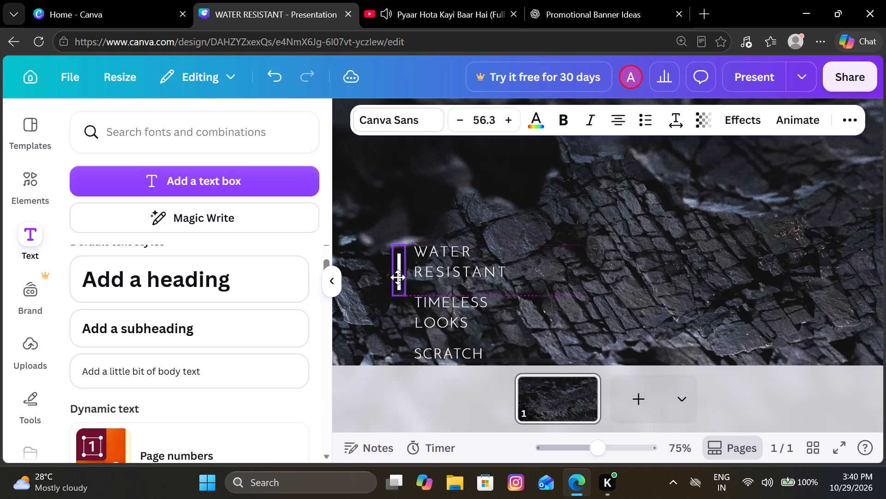
drag(398, 277, 395, 271)
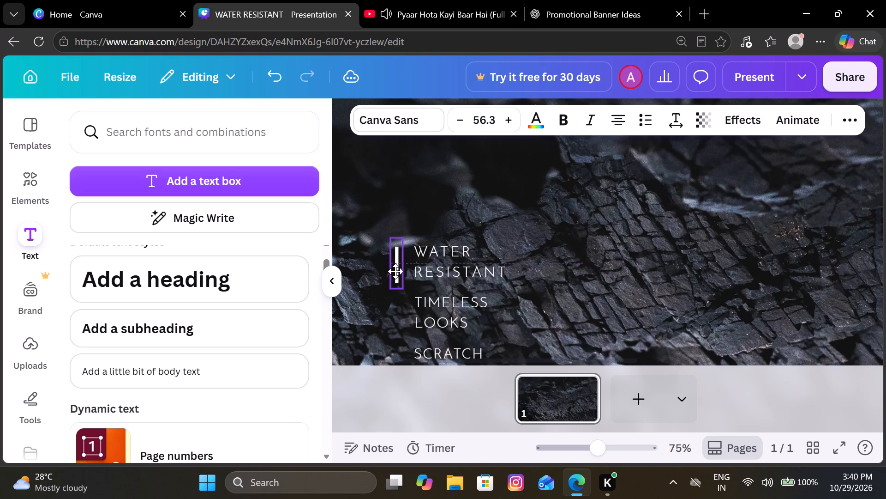
drag(395, 271, 395, 271)
click(625, 277)
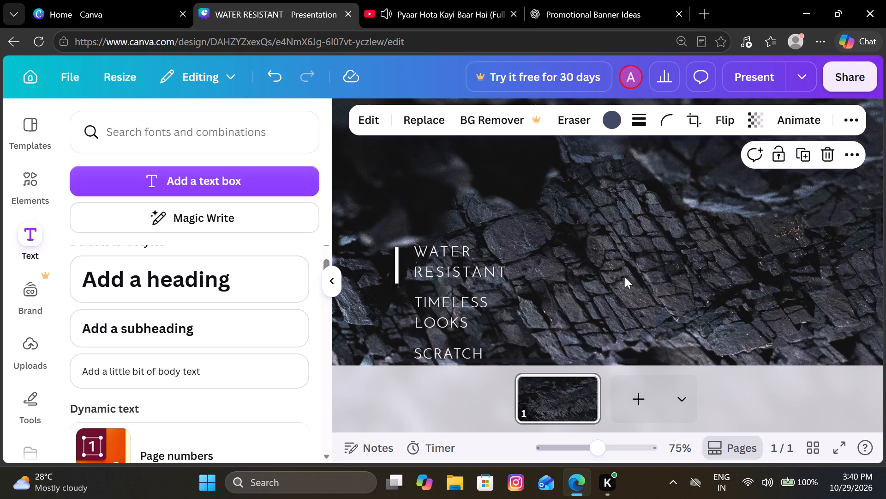
Duplicate the vertical bar and place the copy in front of TIMELESS LOOKS, directly beneath the first bar.
click(396, 274)
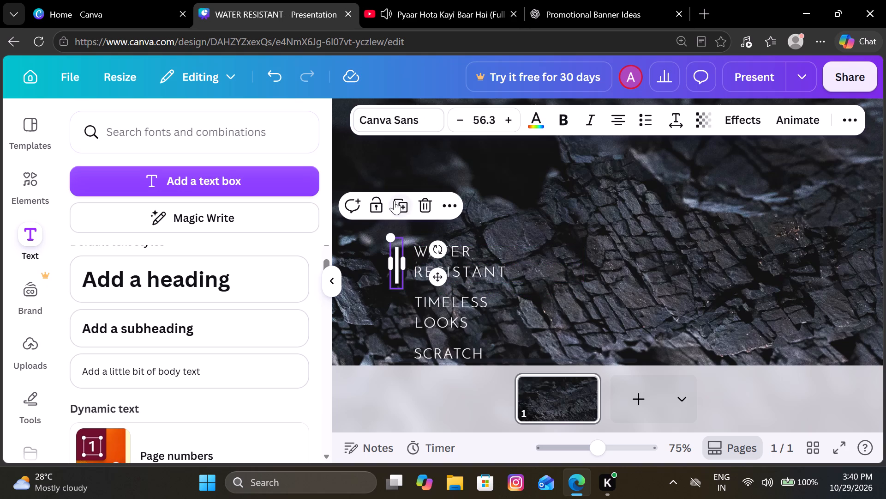
click(394, 201)
scroll(573, 284, down, 1)
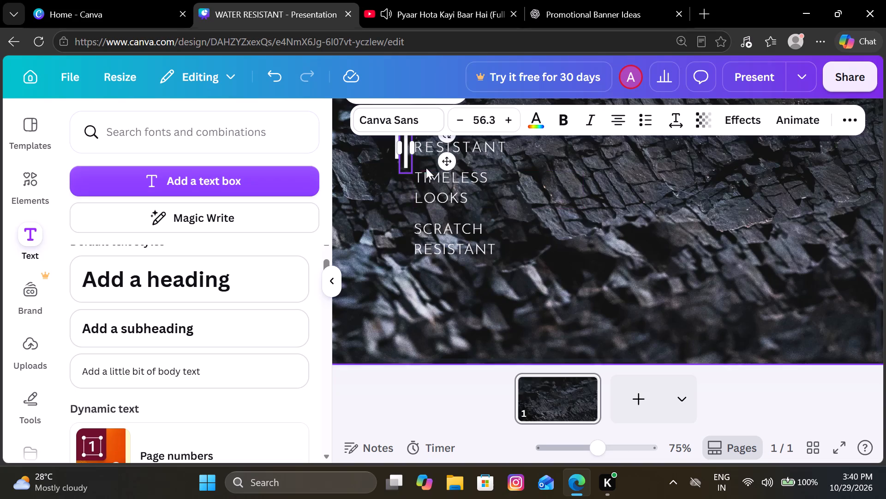
drag(409, 159, 405, 195)
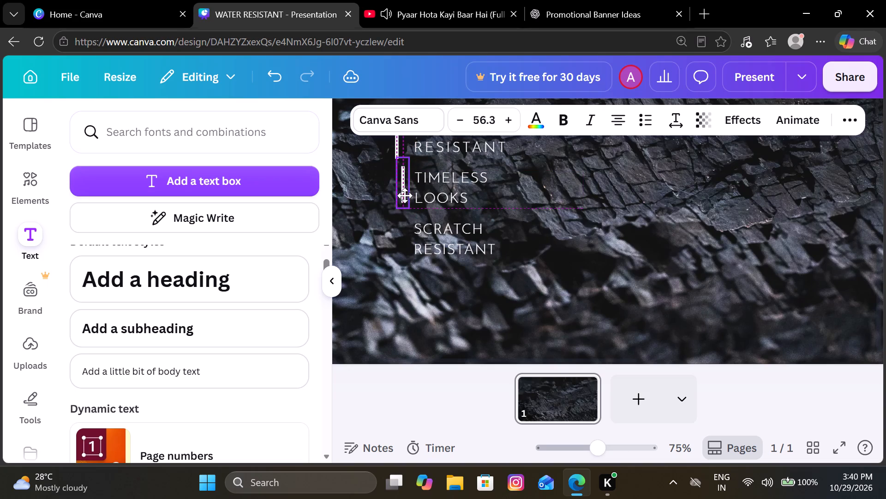
drag(405, 195, 401, 197)
click(606, 230)
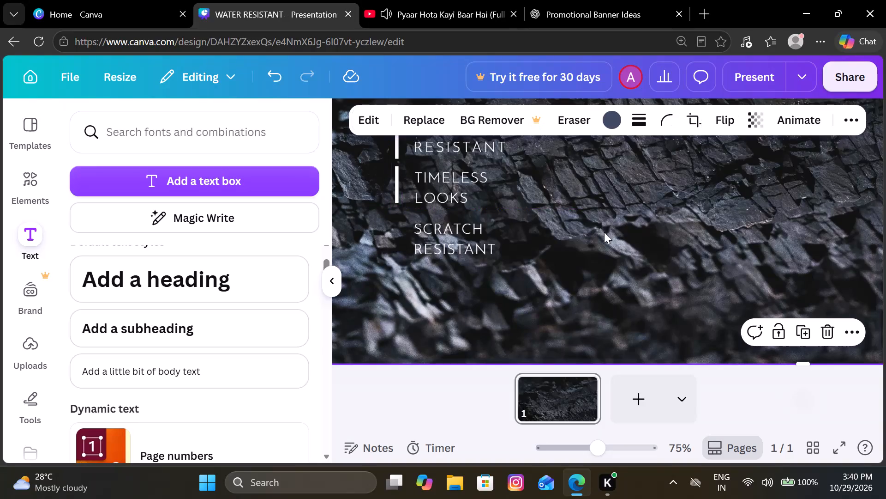
Align the second bar with the TIMELESS LOOKS text and duplicate it in front of SCRATCH RESISTANT.
drag(394, 191, 420, 167)
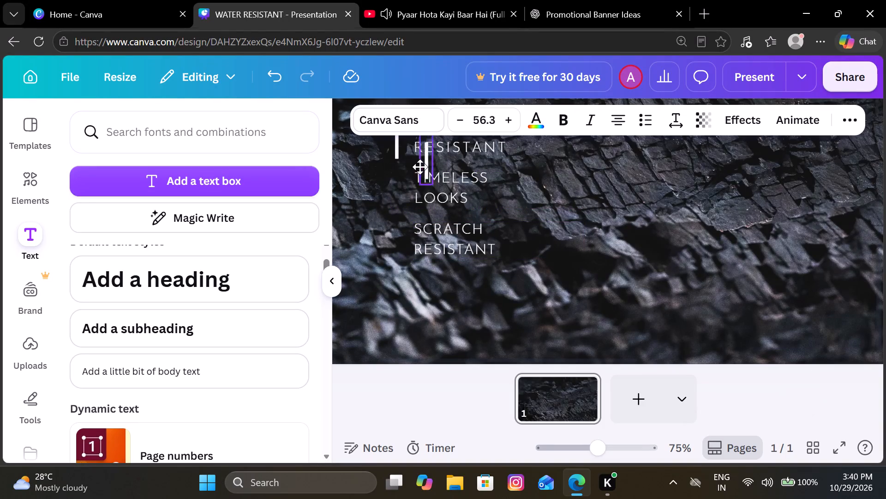
drag(420, 167, 394, 196)
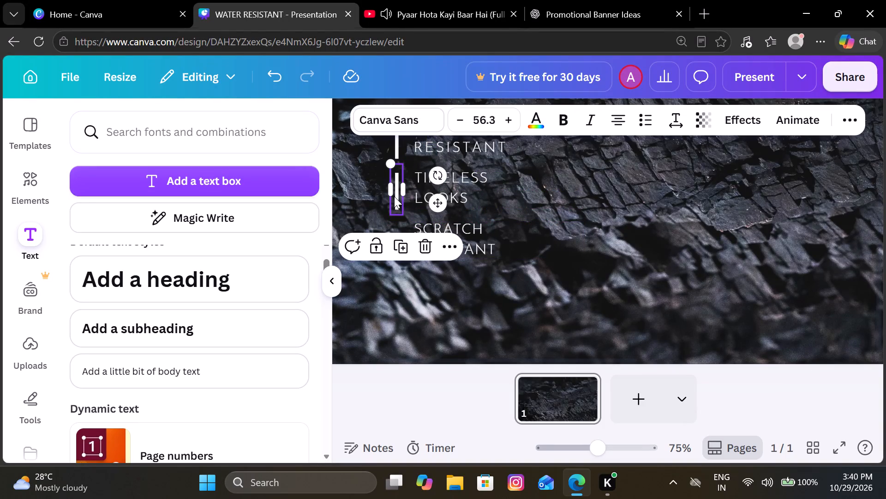
click(402, 244)
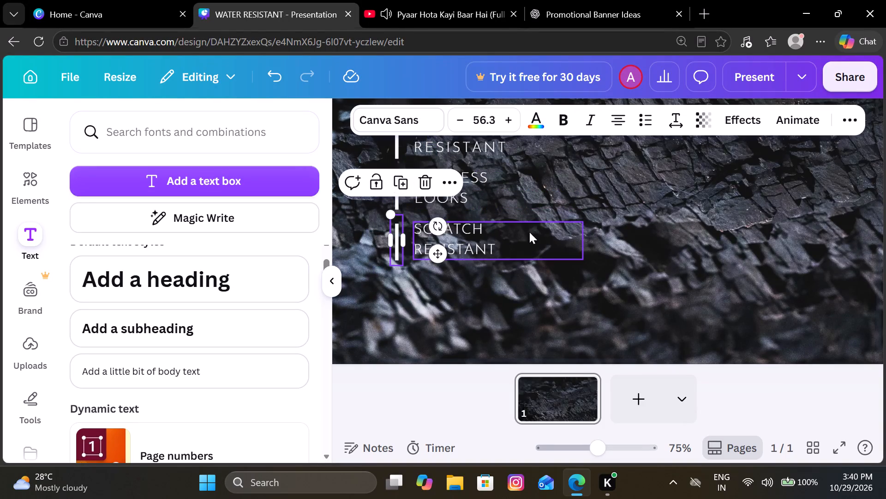
click(650, 239)
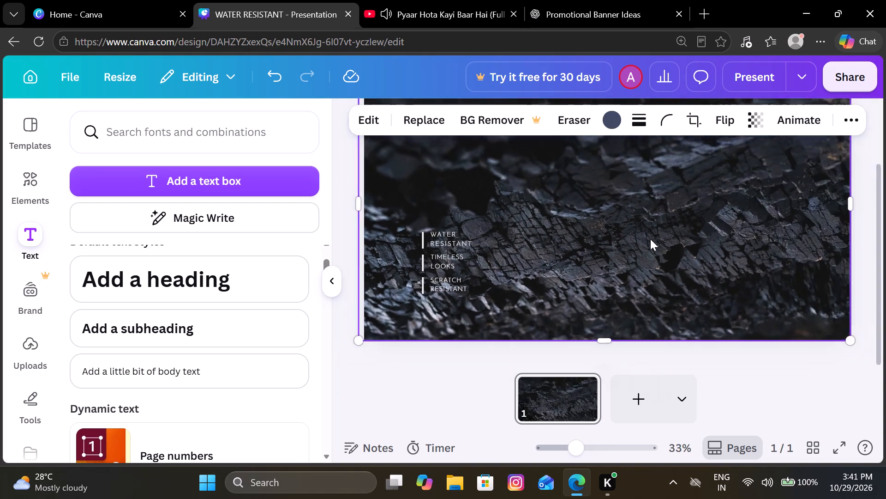
scroll(650, 239, up, 1)
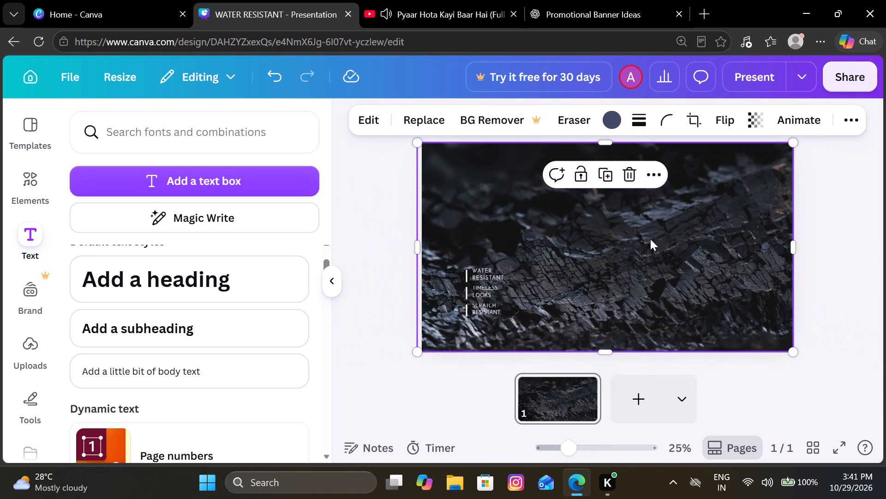
scroll(650, 239, up, 1)
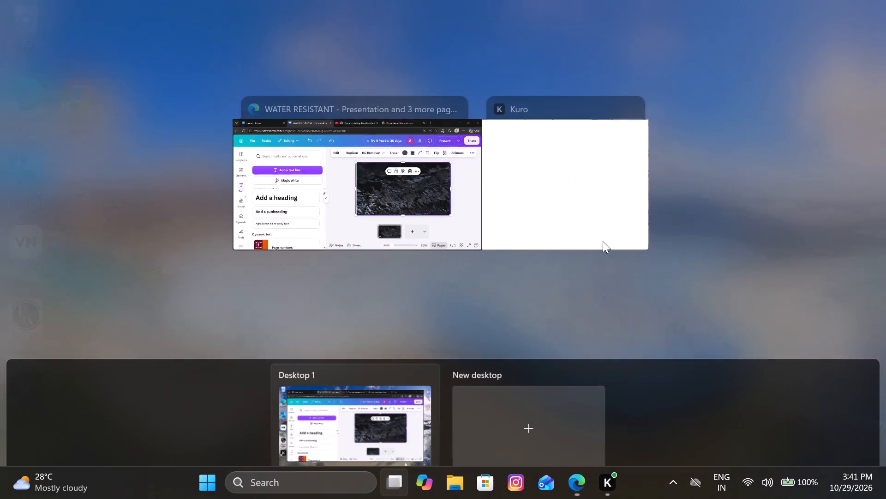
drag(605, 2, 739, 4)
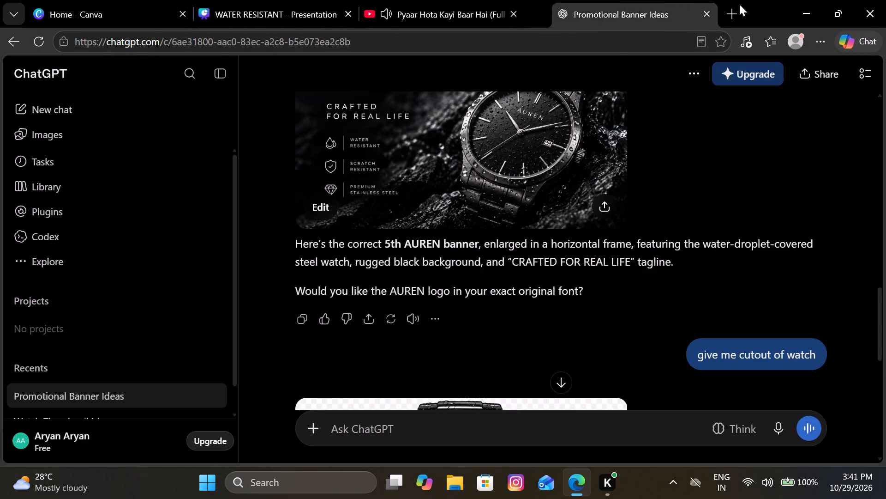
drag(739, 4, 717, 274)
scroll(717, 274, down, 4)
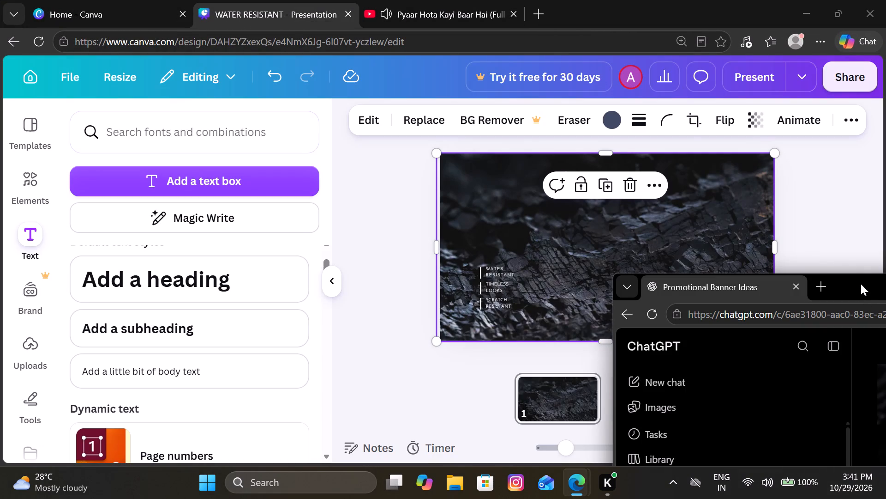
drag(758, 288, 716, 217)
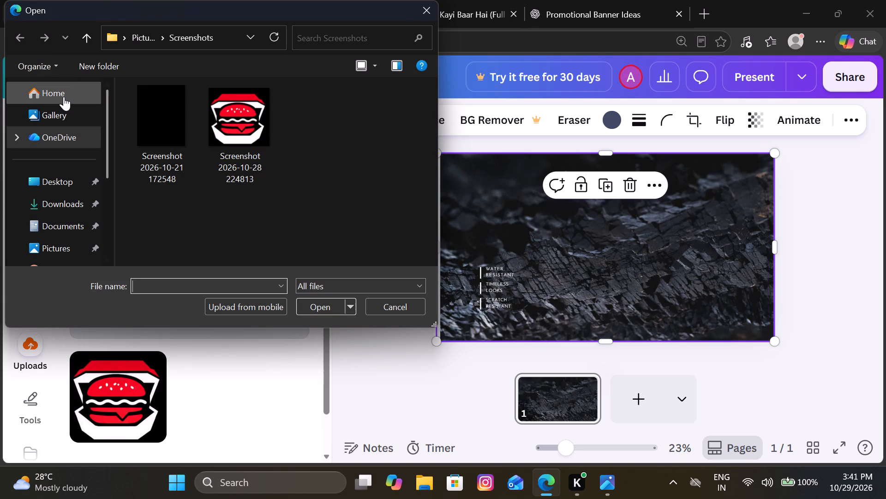
click(64, 97)
click(69, 197)
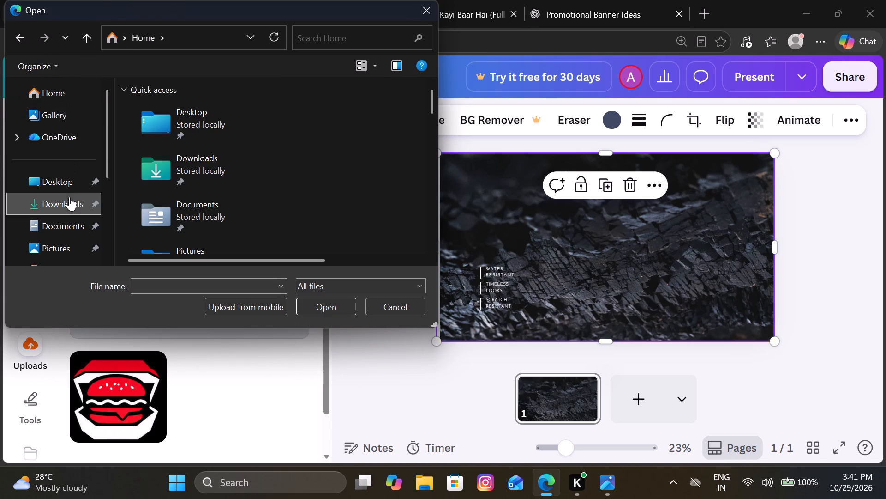
click(186, 131)
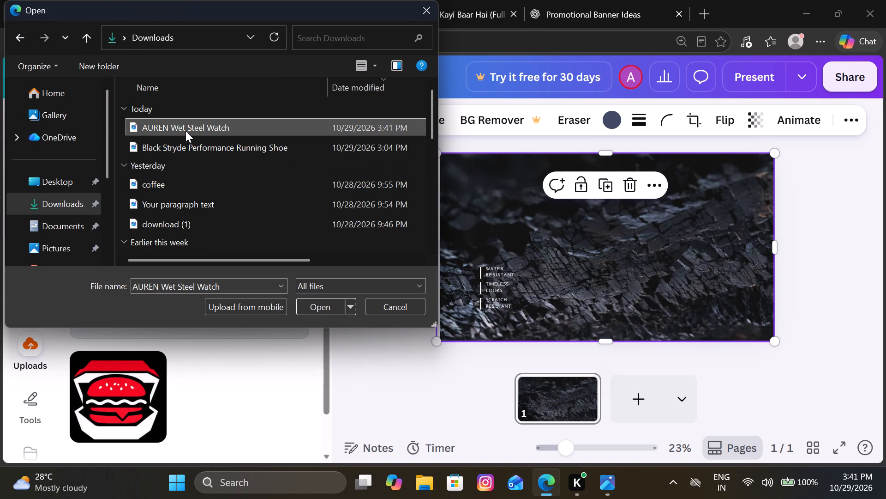
click(186, 131)
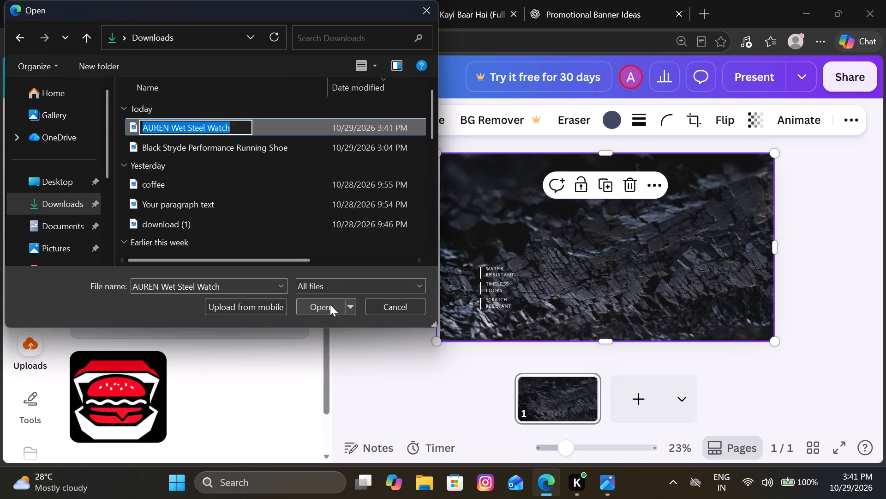
click(330, 304)
click(330, 304)
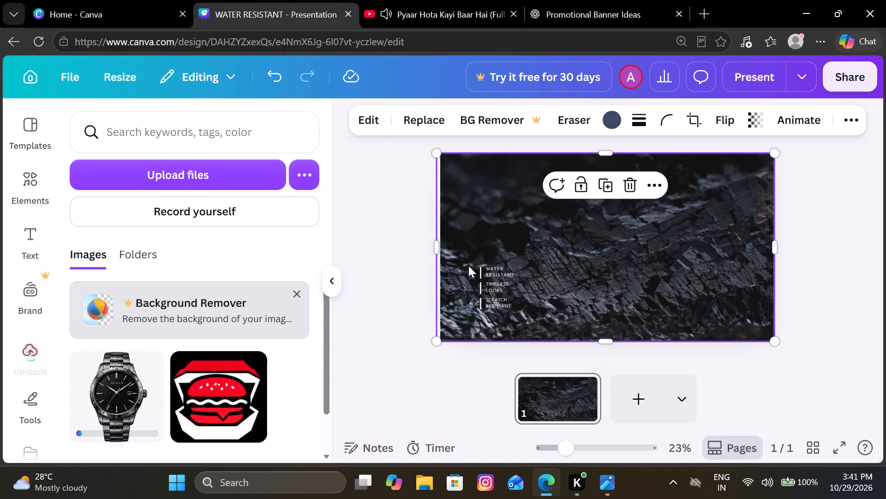
Place the uploaded AUREN watch image on the banner page.
click(124, 408)
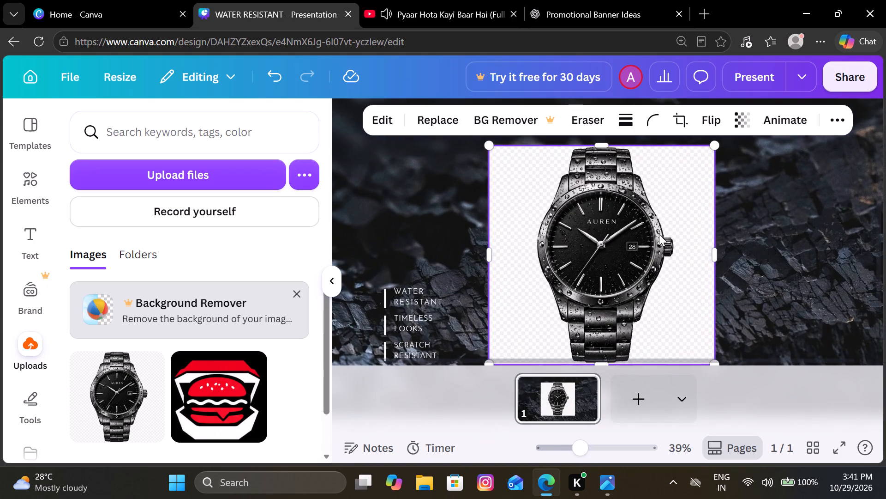
scroll(659, 234, down, 1)
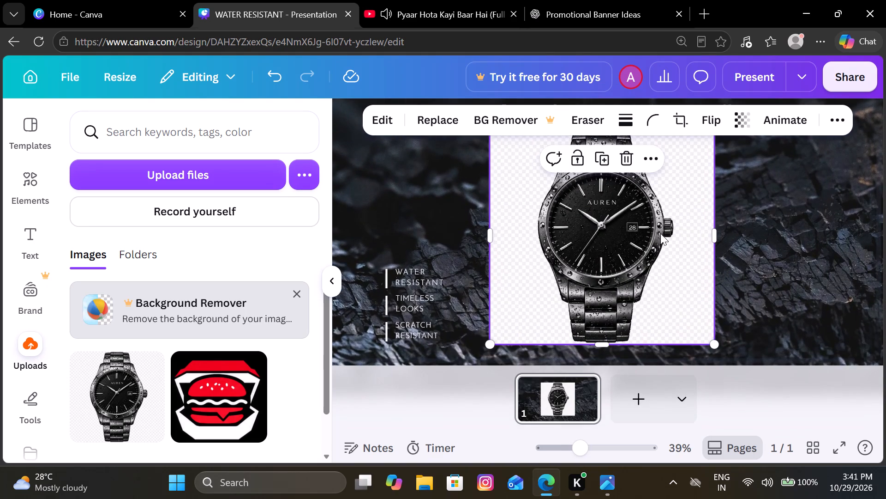
Erase the checkered background in the watch image's upper-left area with the Pixel Eraser at size 20.
click(590, 110)
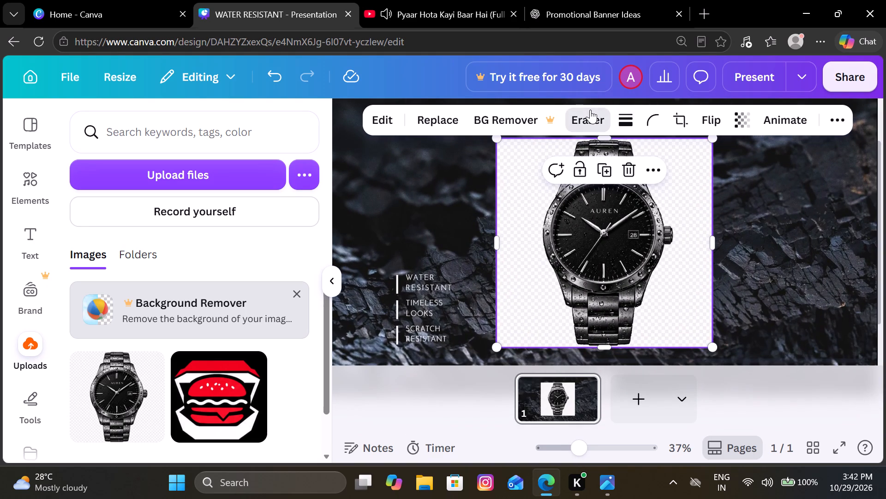
click(606, 181)
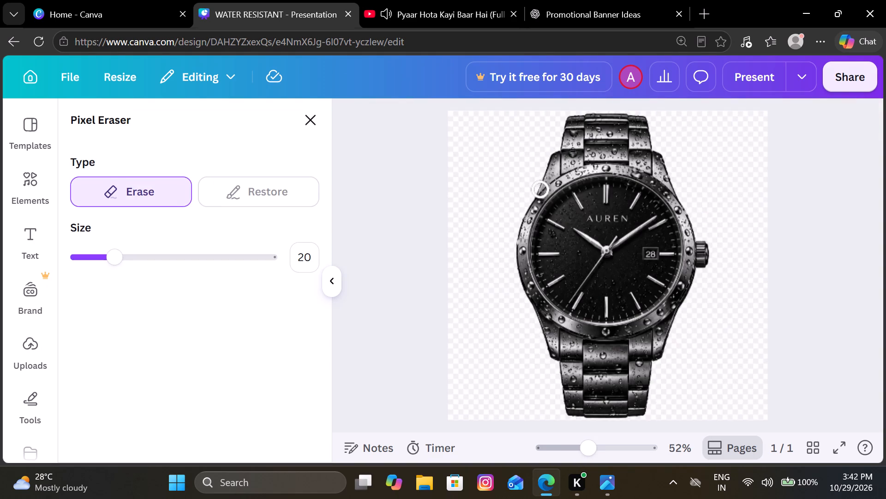
drag(497, 149, 468, 151)
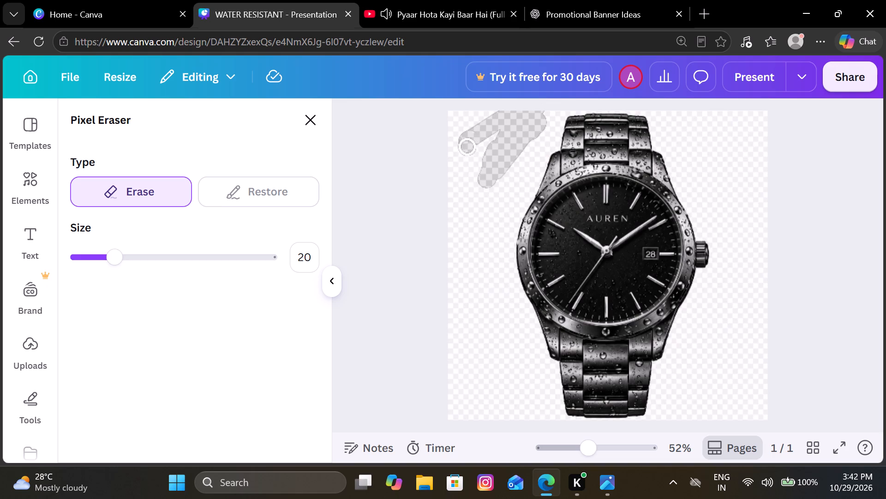
drag(468, 151, 518, 151)
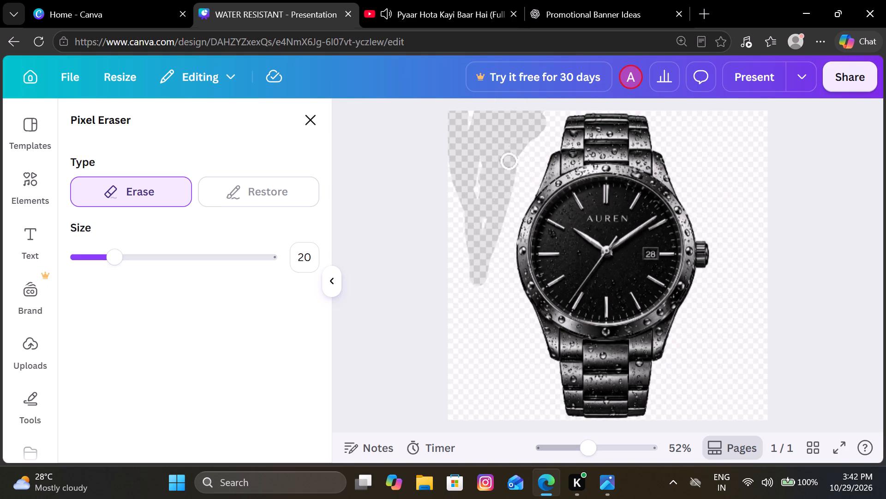
drag(518, 151, 454, 150)
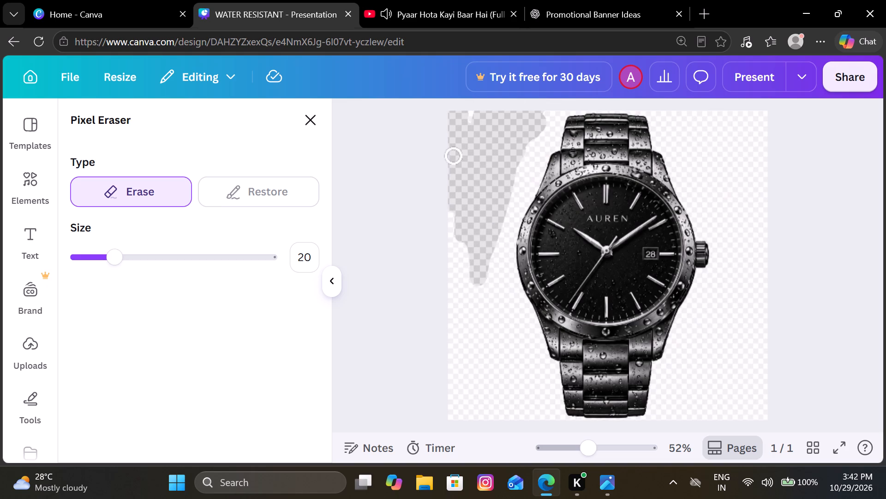
drag(454, 150, 491, 115)
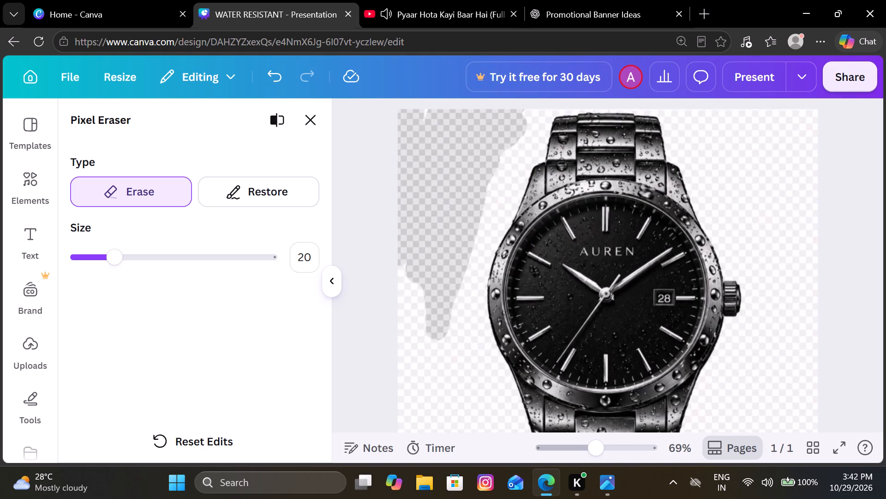
Erase the checkered background along the left edge of the watch's upper bracelet with the size 20 eraser.
scroll(491, 115, left, 1)
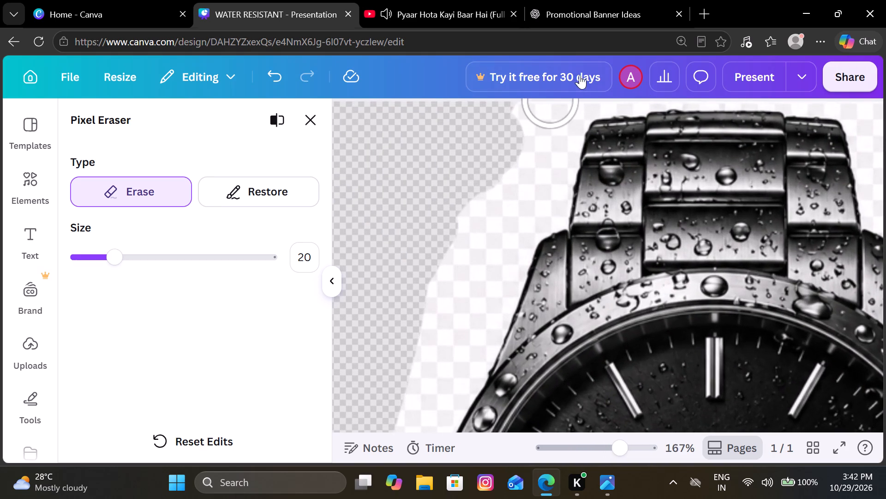
drag(535, 112, 558, 117)
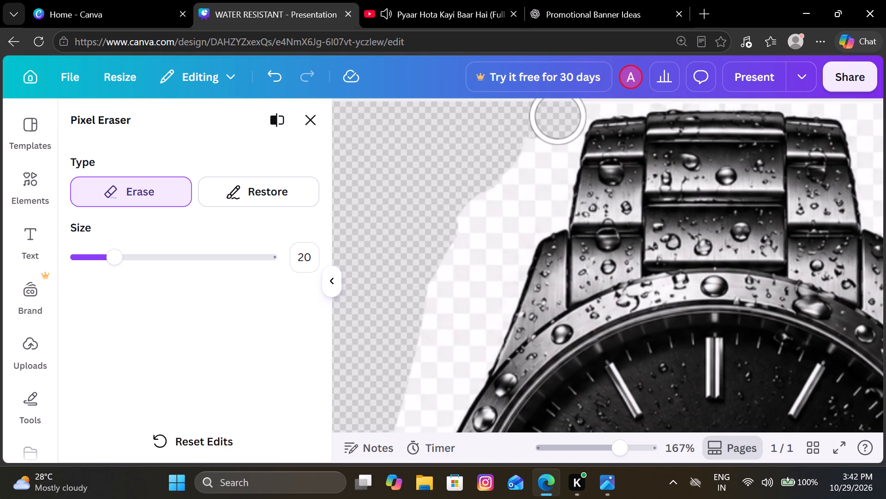
drag(558, 117, 559, 132)
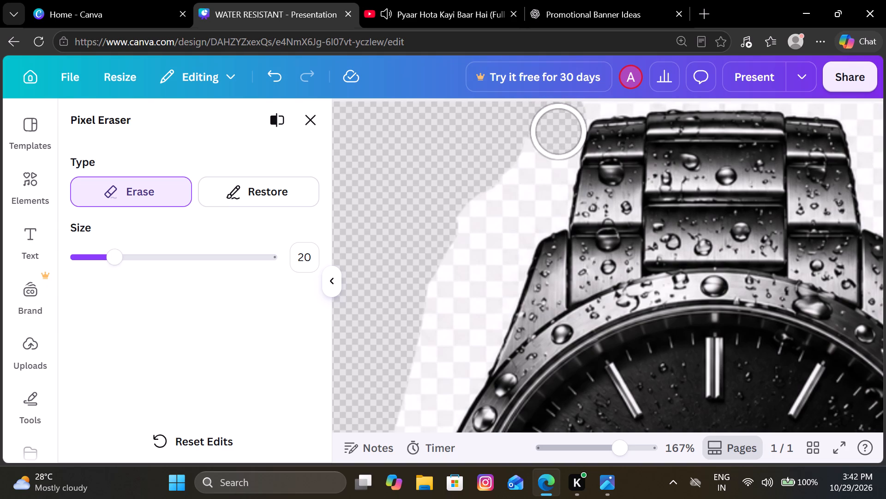
drag(559, 132, 552, 171)
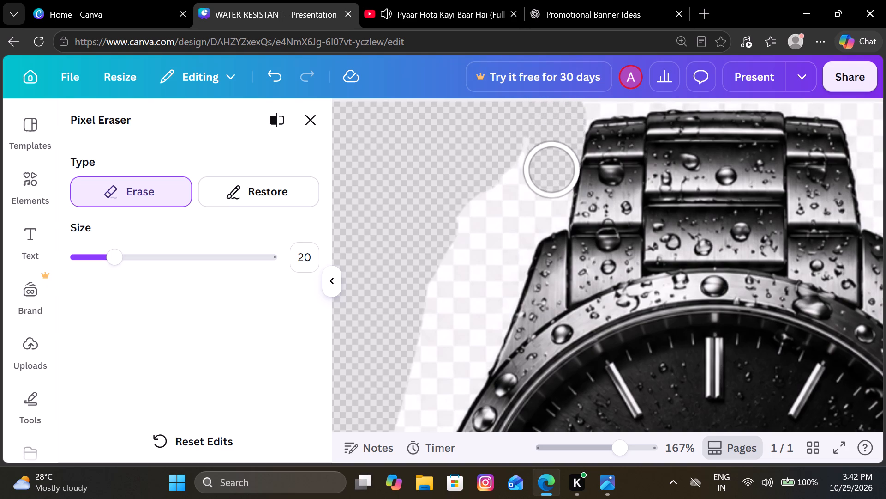
drag(552, 171, 547, 199)
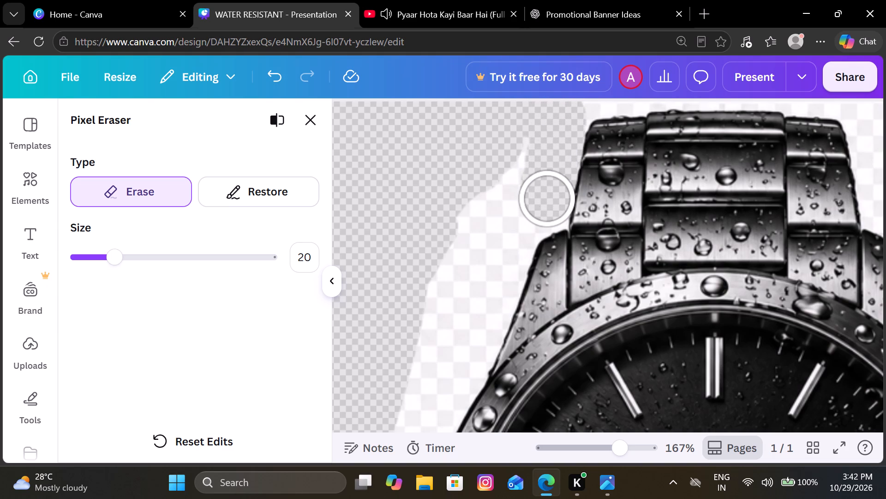
drag(547, 199, 535, 209)
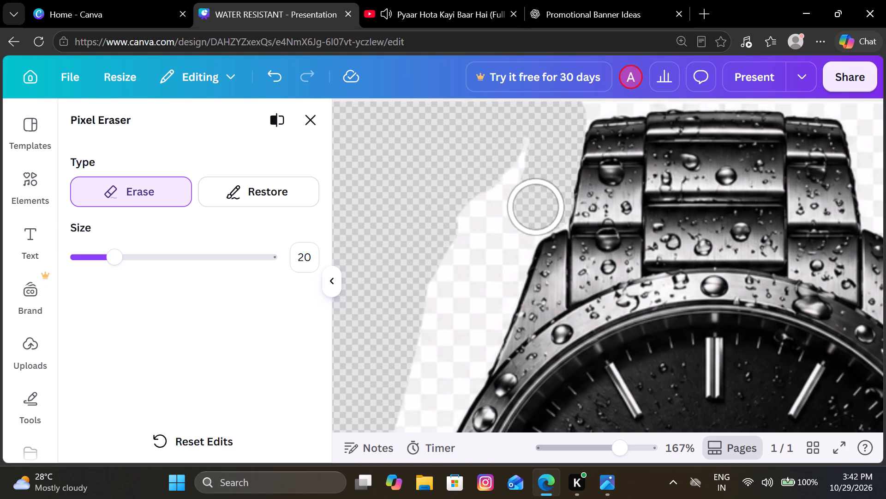
drag(535, 209, 517, 220)
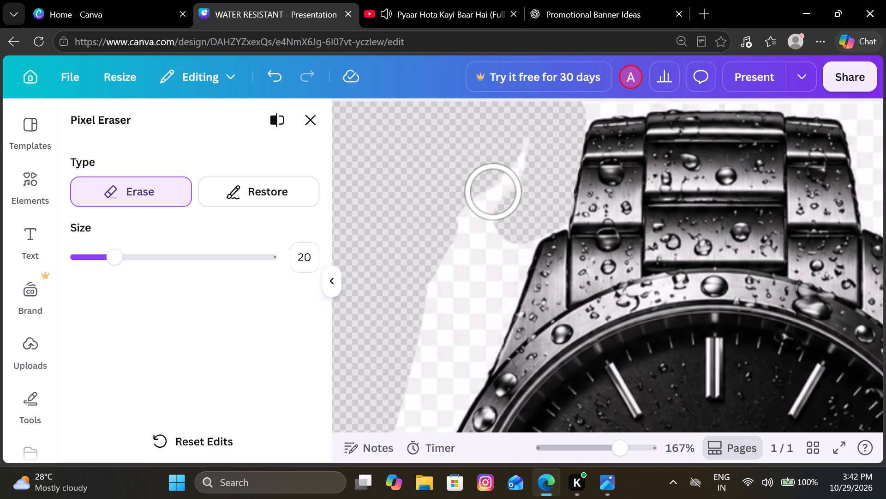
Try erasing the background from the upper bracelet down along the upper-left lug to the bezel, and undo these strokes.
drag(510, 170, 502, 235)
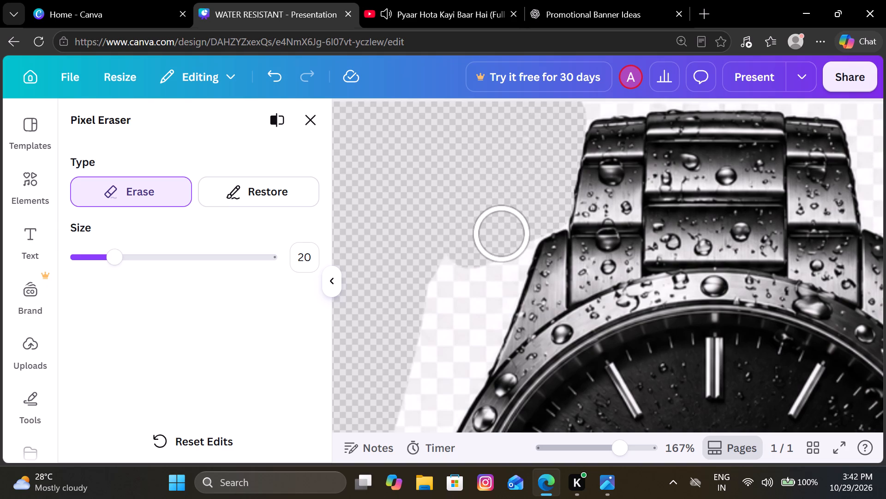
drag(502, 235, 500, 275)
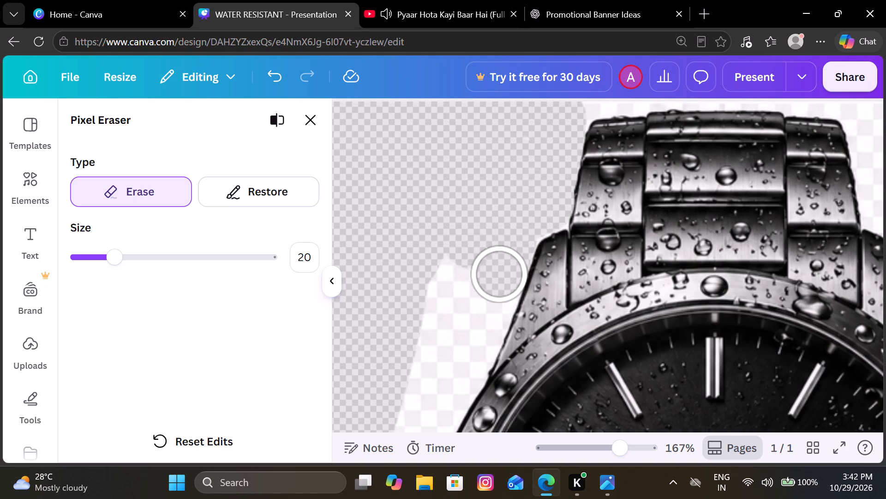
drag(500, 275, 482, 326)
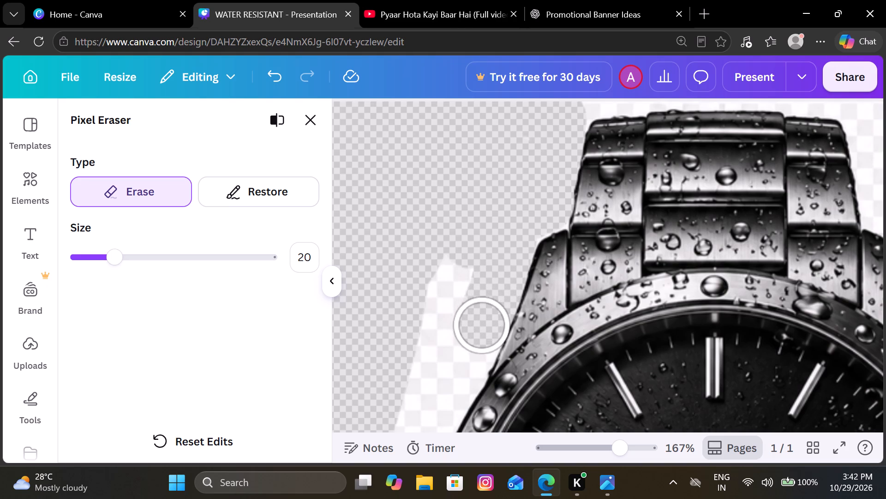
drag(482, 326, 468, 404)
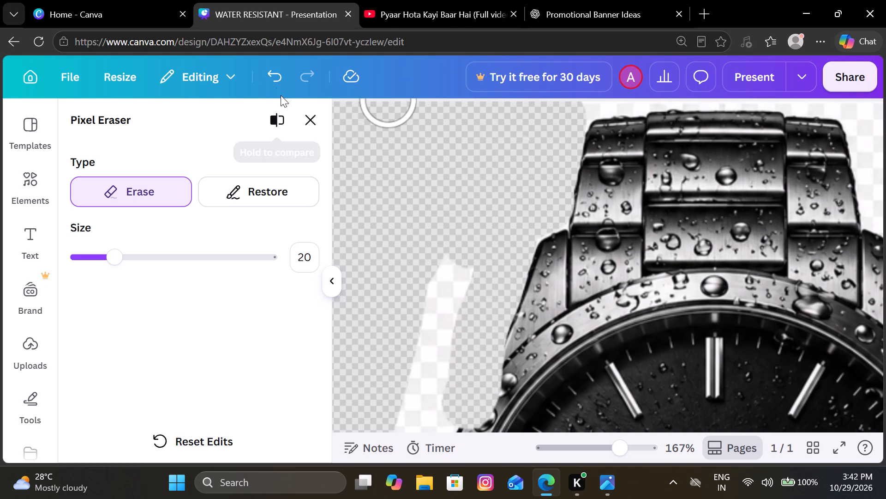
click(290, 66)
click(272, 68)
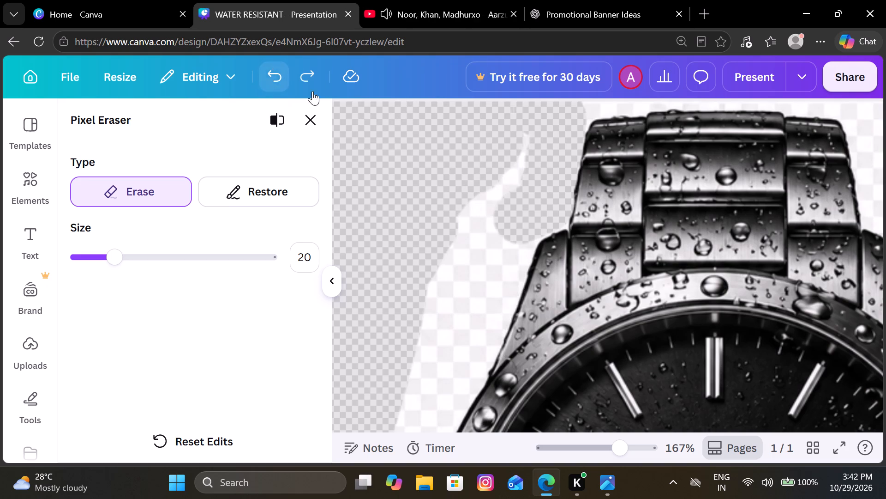
Erase the background along the watch's upper-left lug down to the start of the bezel, joining it to the cleared area.
drag(519, 213, 508, 249)
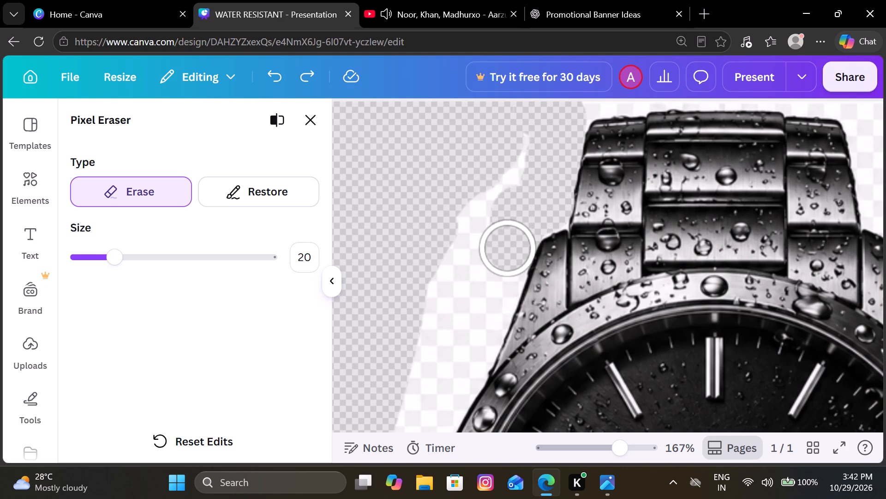
drag(508, 249, 495, 289)
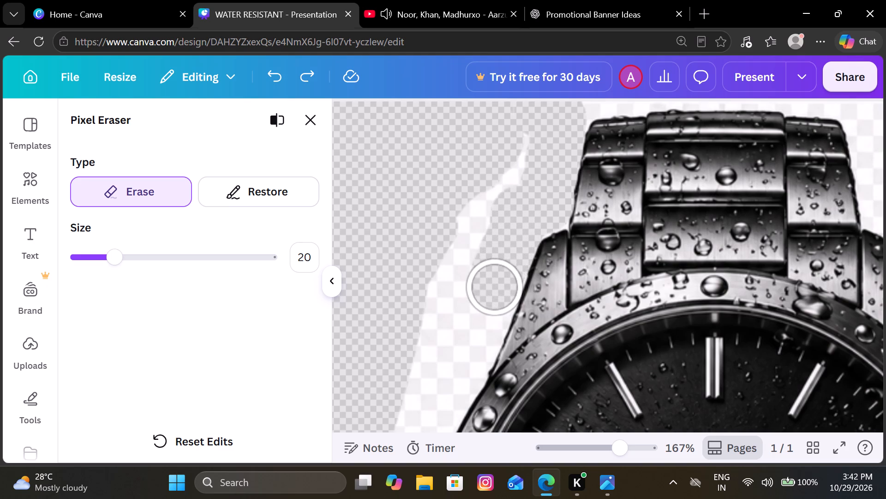
drag(495, 289, 487, 306)
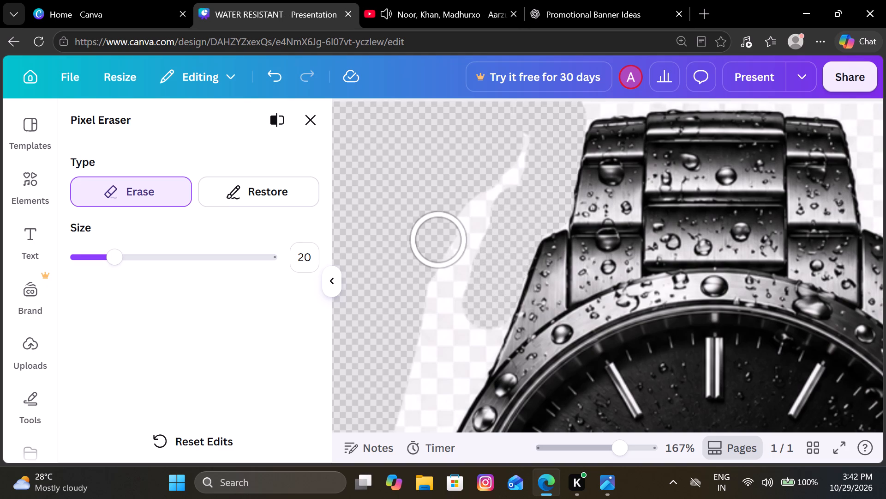
scroll(439, 240, down, 2)
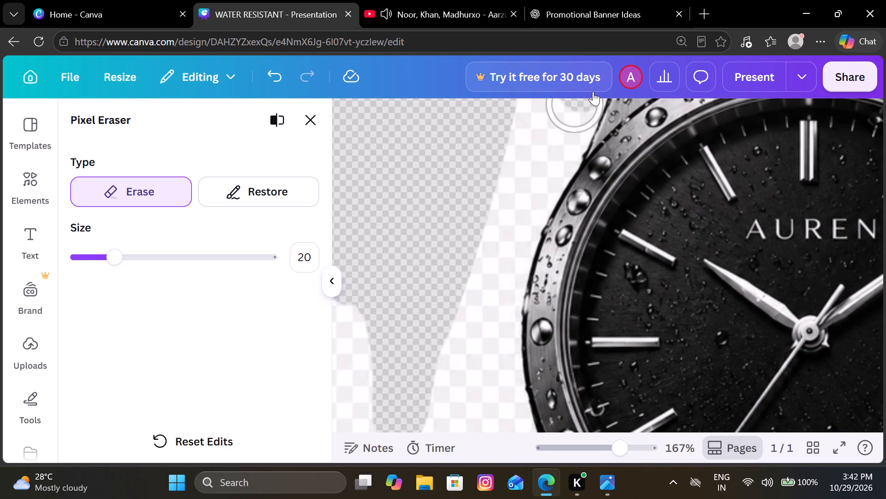
drag(593, 91, 585, 97)
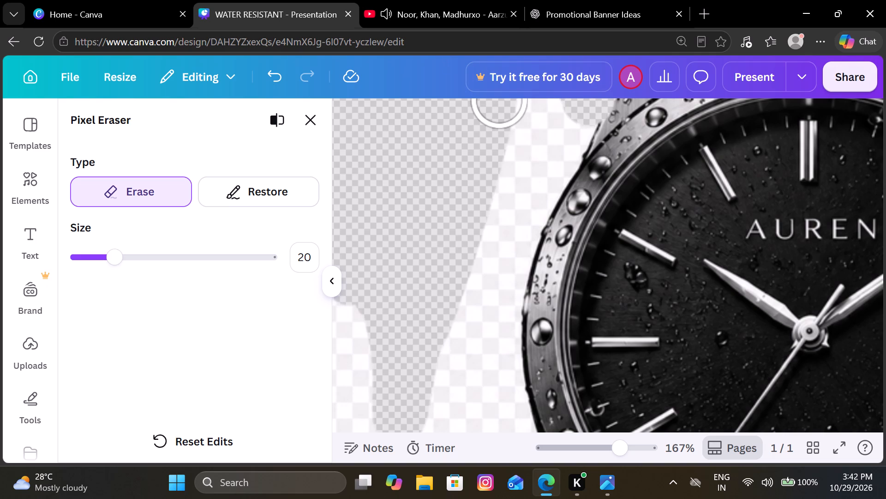
click(283, 74)
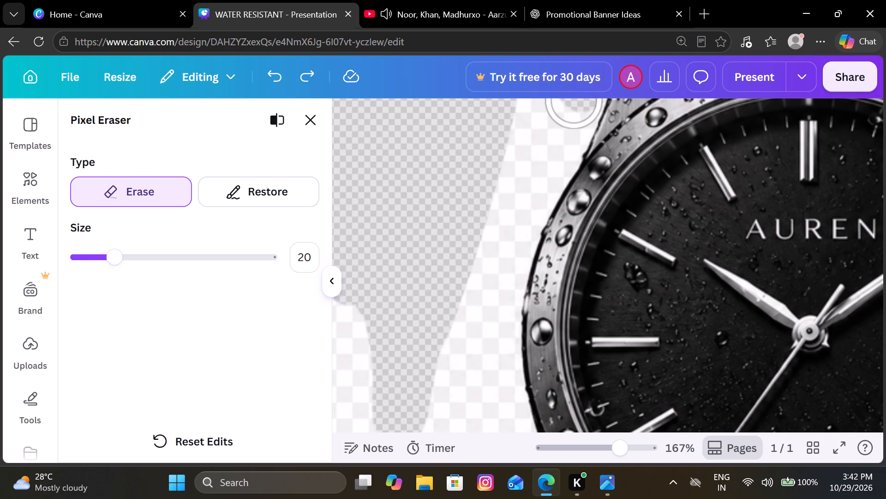
drag(575, 101, 570, 115)
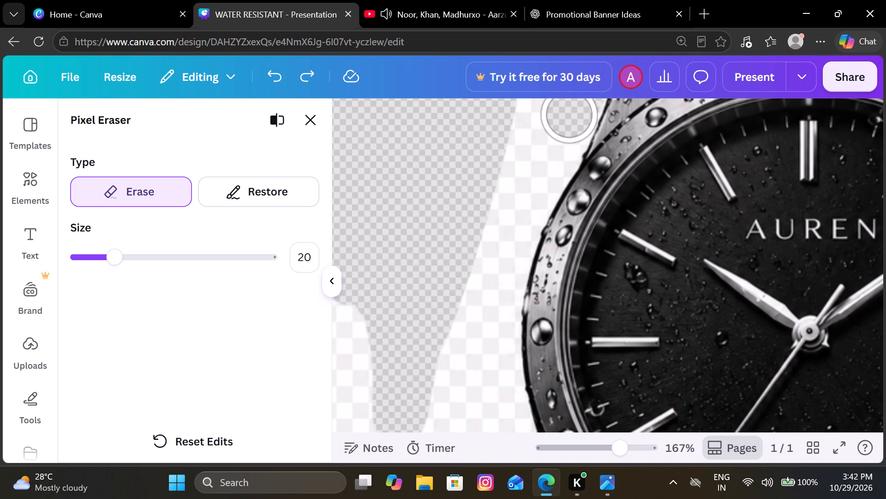
drag(570, 115, 563, 129)
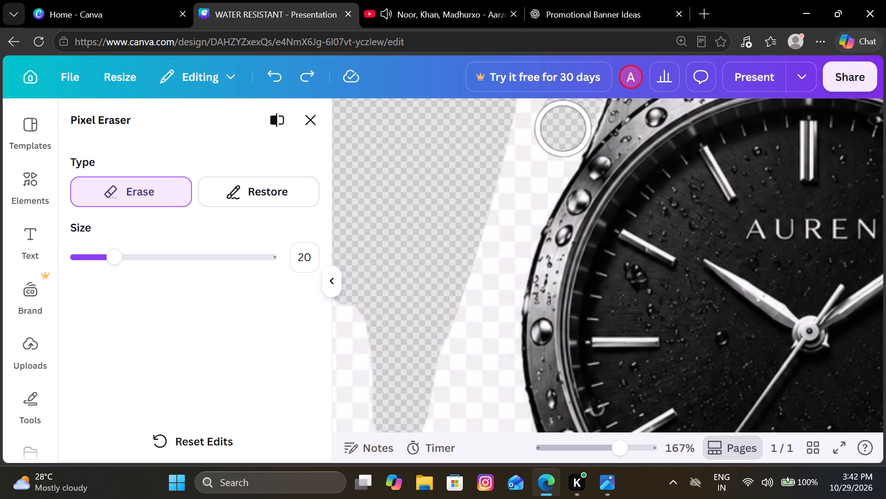
drag(563, 129, 516, 138)
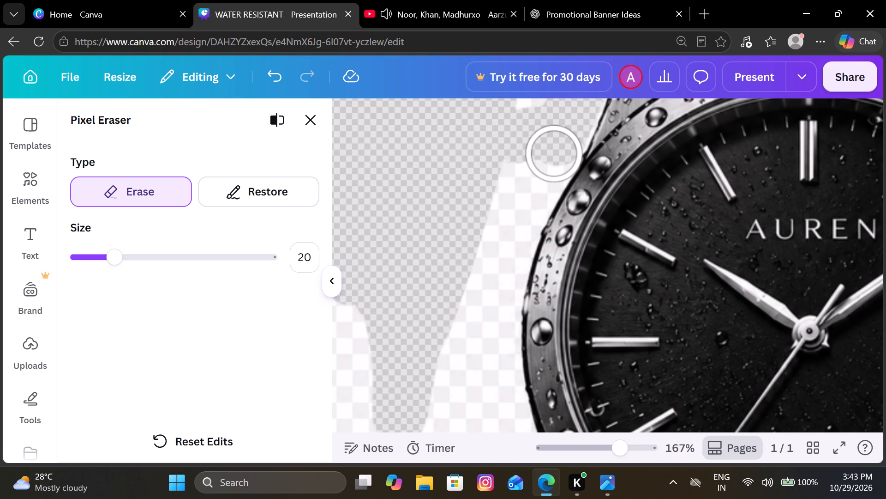
Erase the checkered background along the left side of the watch case, from the upper-left bezel down past the nine o'clock marker.
drag(555, 154, 538, 181)
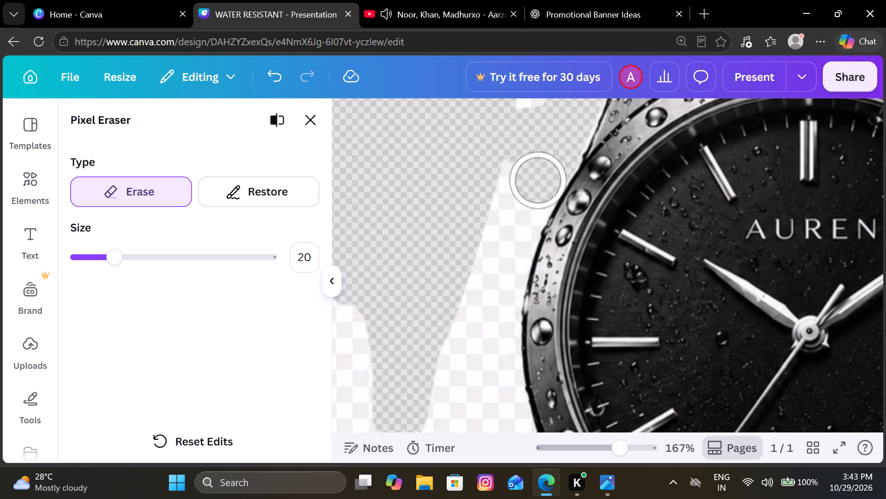
drag(538, 181, 509, 182)
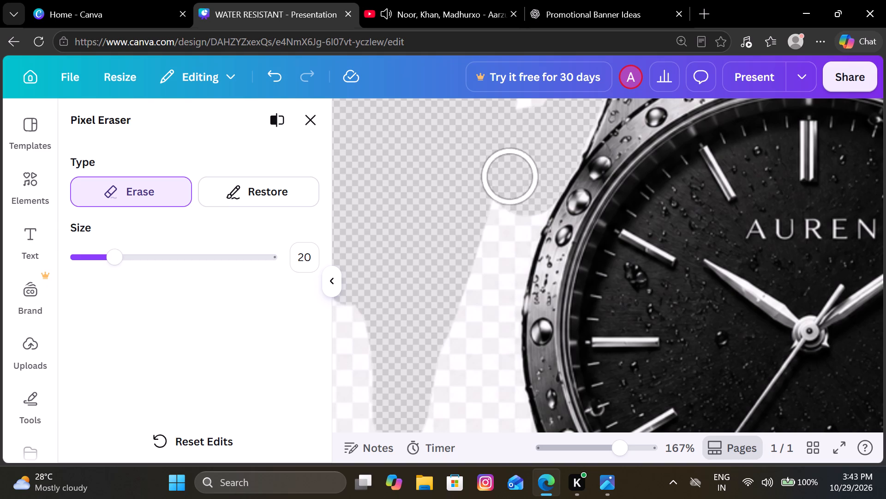
drag(509, 182, 521, 202)
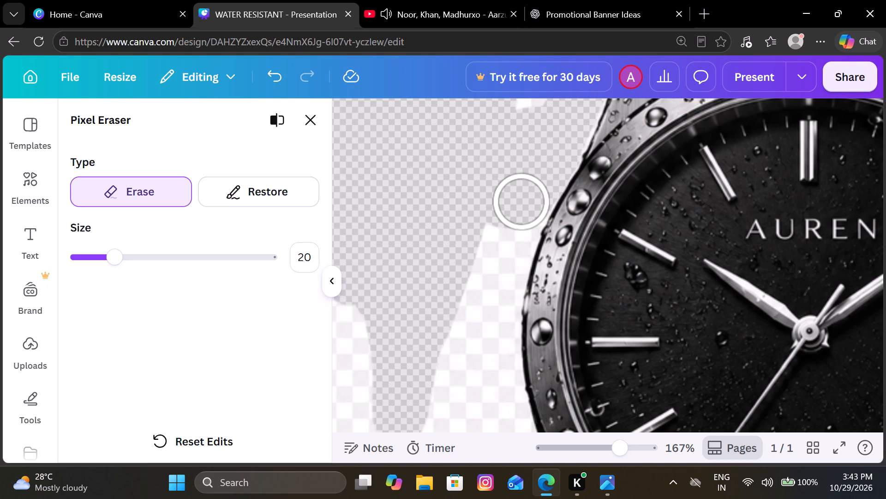
drag(521, 202, 517, 228)
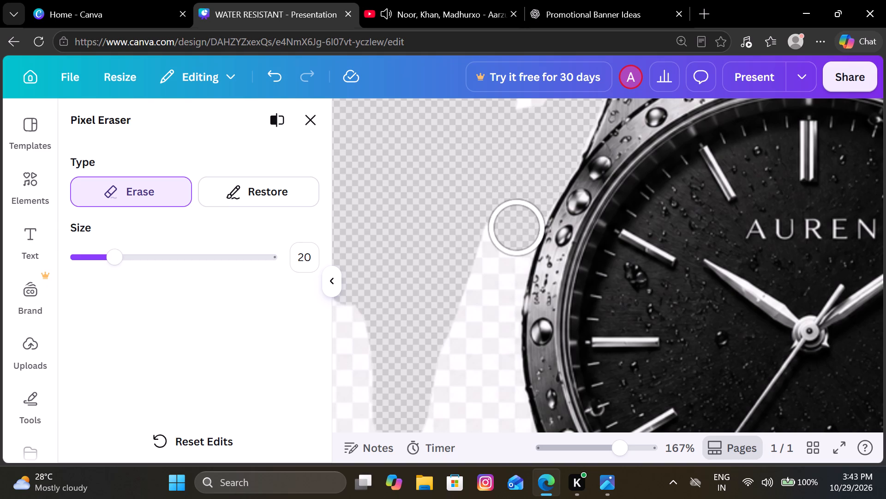
drag(517, 228, 507, 248)
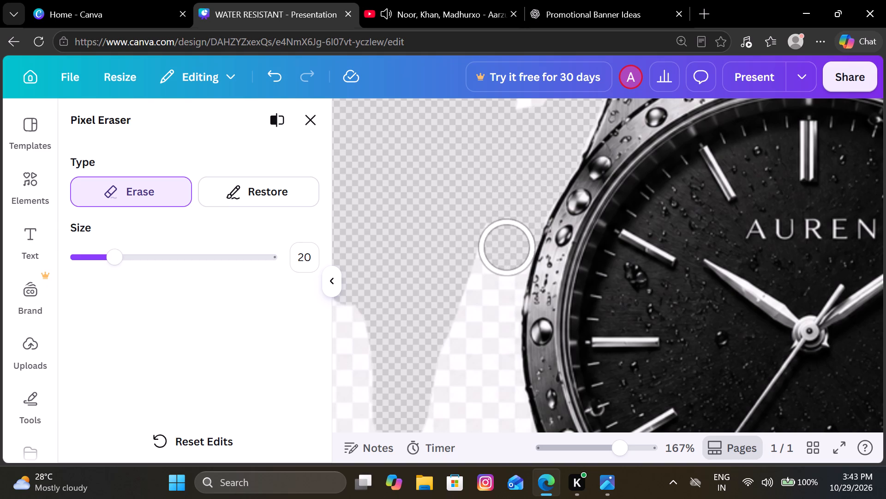
drag(507, 248, 502, 263)
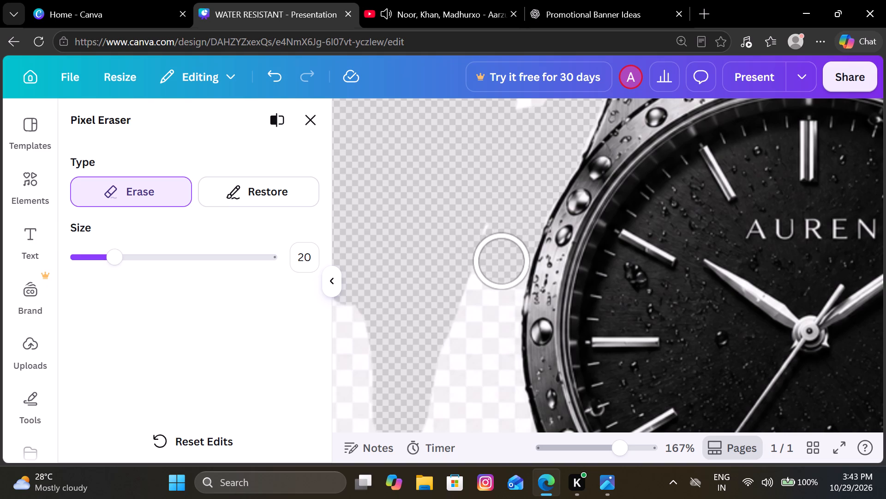
drag(502, 263, 497, 293)
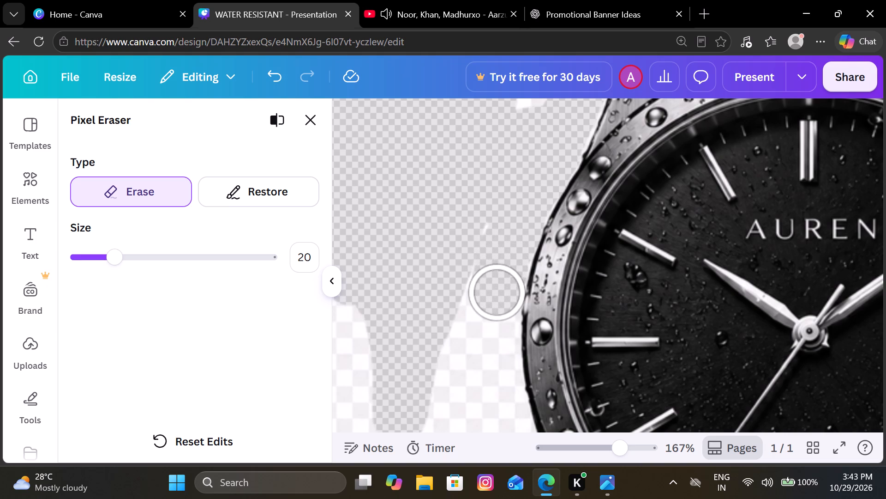
drag(497, 293, 494, 315)
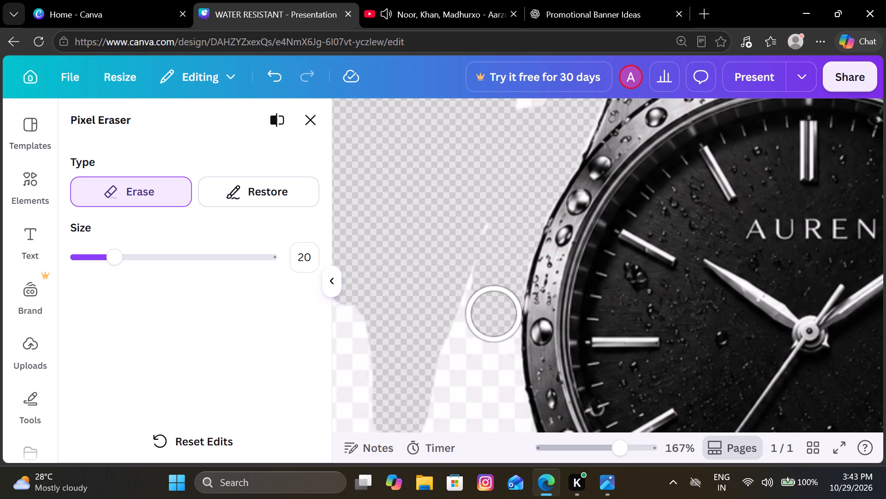
drag(494, 315, 495, 388)
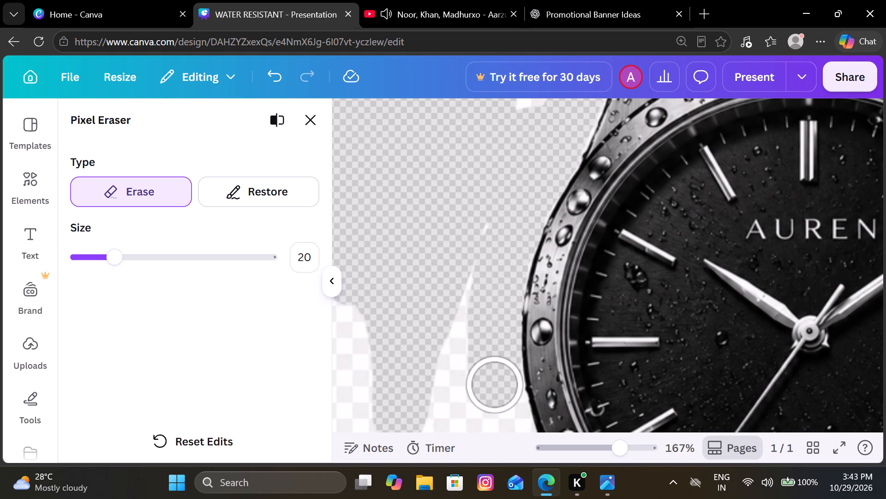
Erase the checkered background along the lower-left side of the watch case, from below the nine o'clock marker to the lower-left lug.
scroll(495, 388, down, 4)
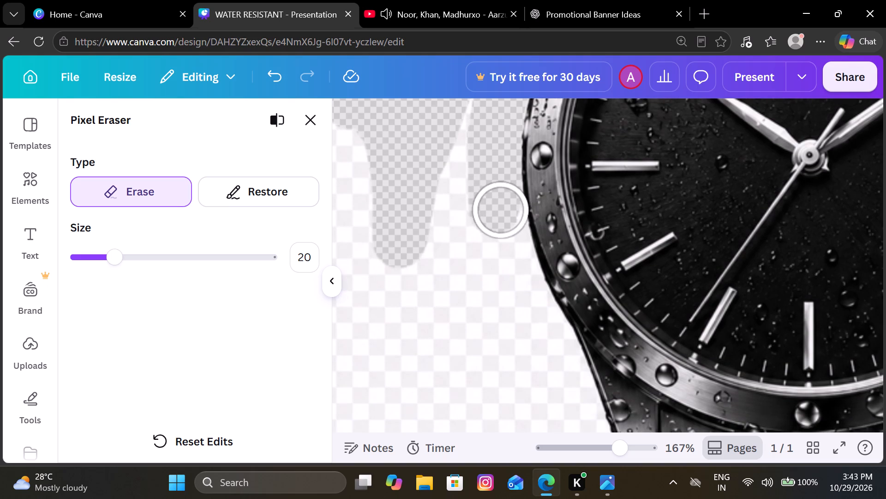
drag(495, 203, 500, 219)
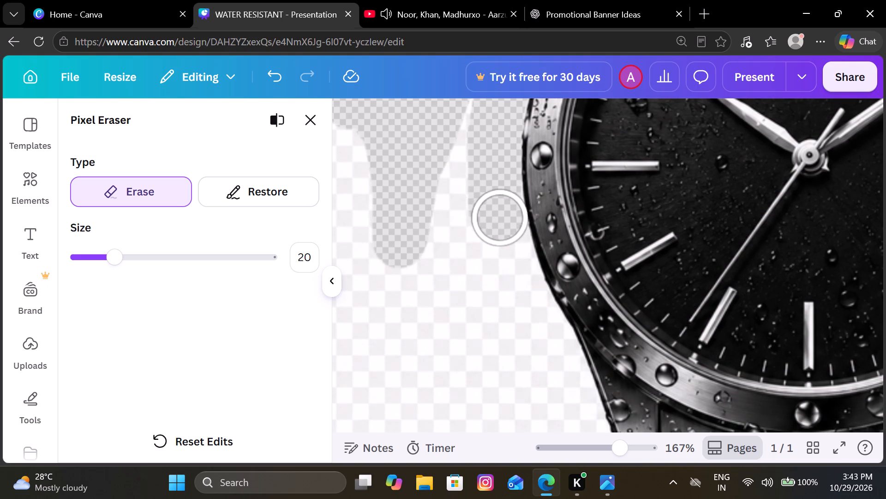
drag(500, 219, 504, 241)
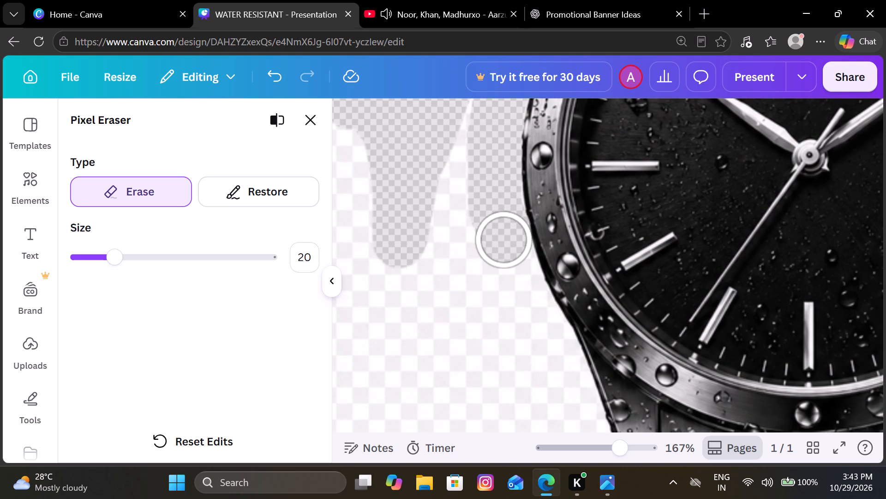
drag(504, 241, 503, 244)
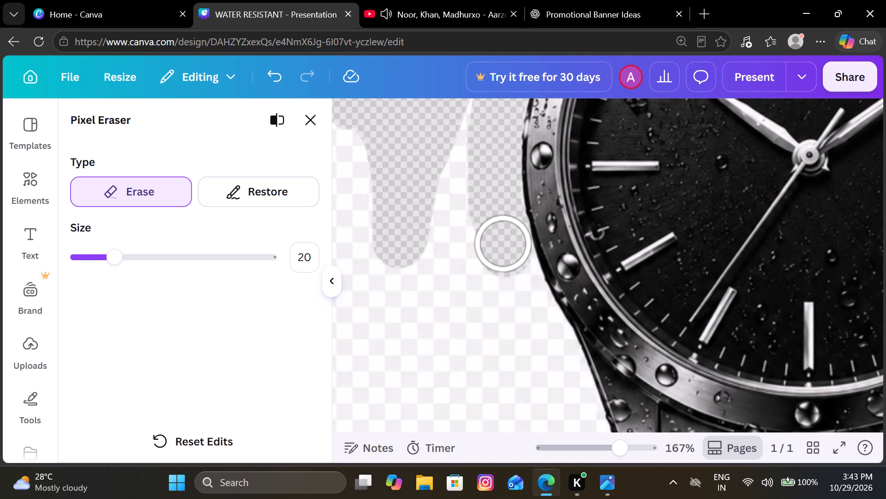
drag(503, 244, 506, 247)
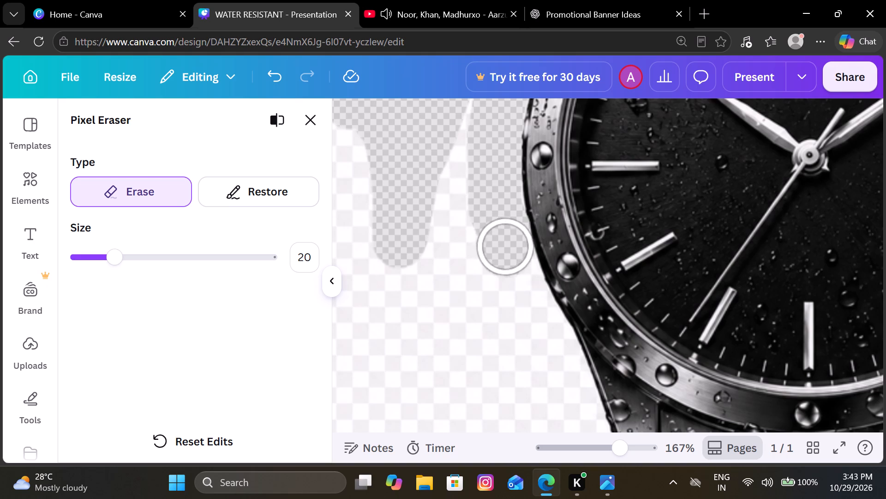
drag(506, 247, 516, 286)
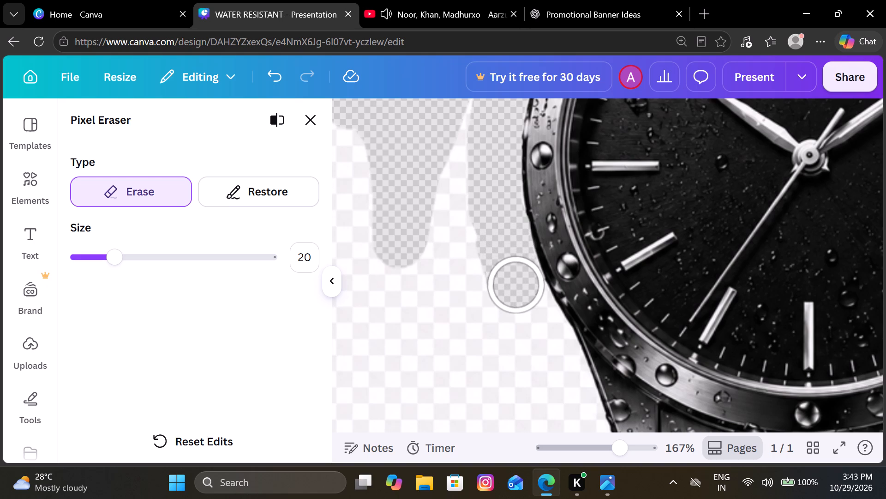
drag(516, 286, 530, 311)
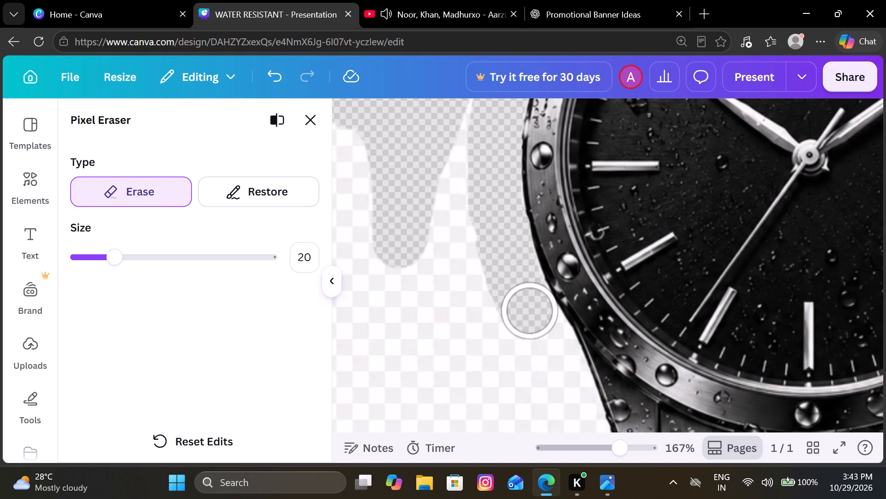
drag(530, 311, 544, 333)
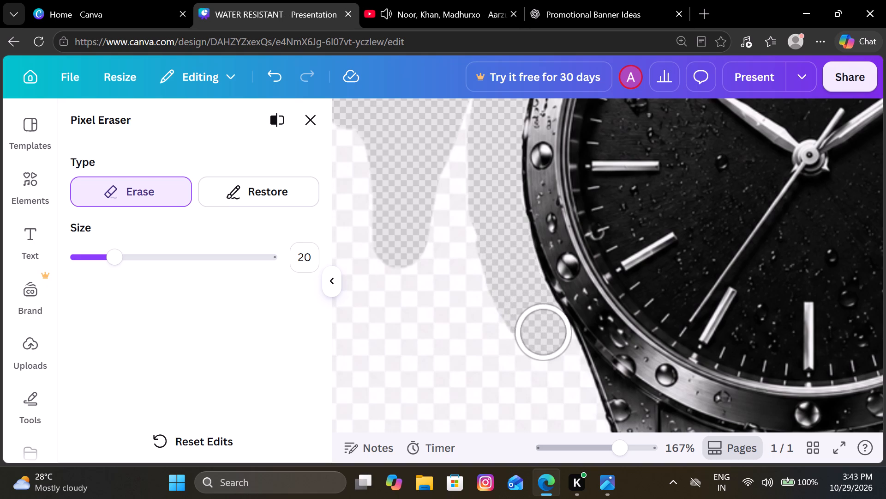
drag(544, 333, 553, 353)
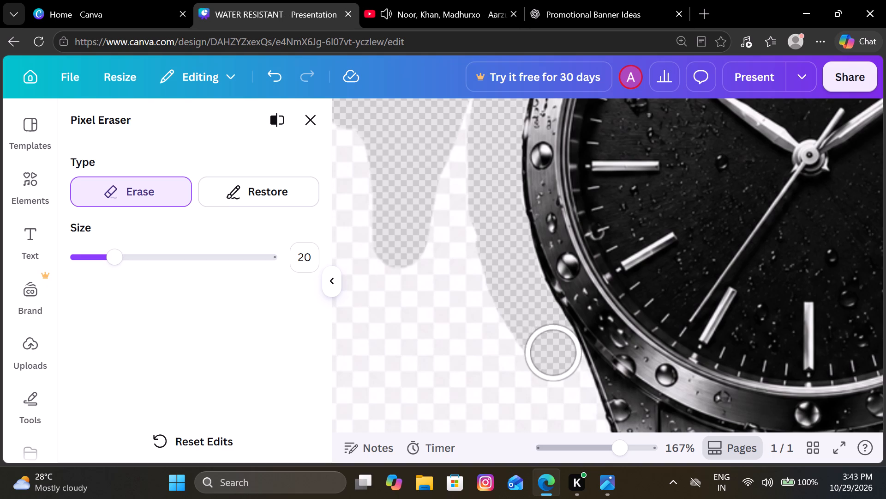
drag(553, 353, 569, 385)
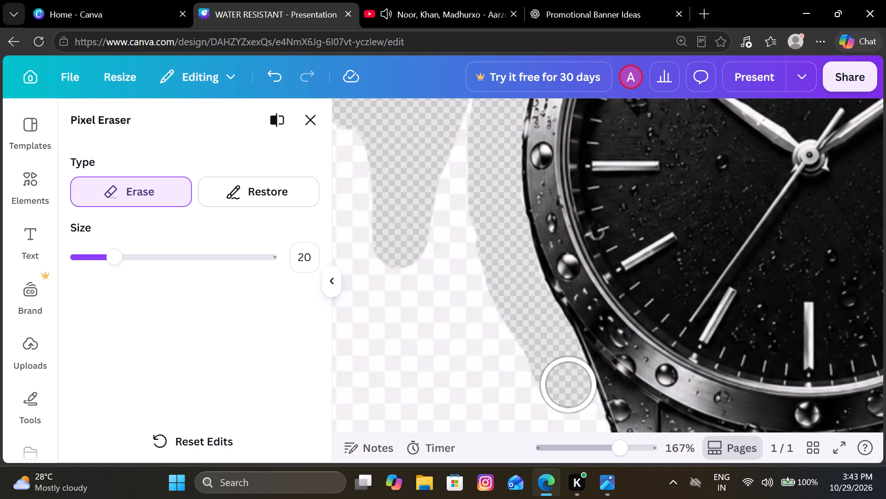
drag(569, 385, 584, 485)
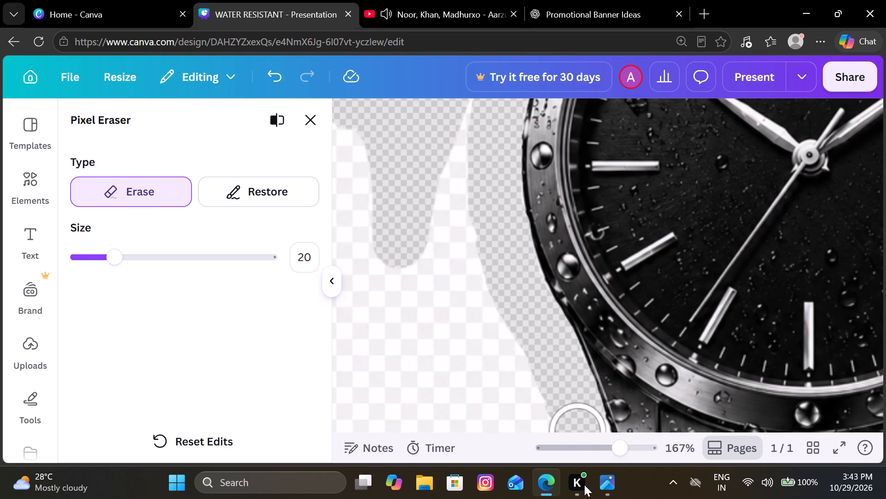
Erase the checkered background along the watch's lower-left lug, around its tip and down beside the first lower bracelet link.
scroll(426, 305, down, 3)
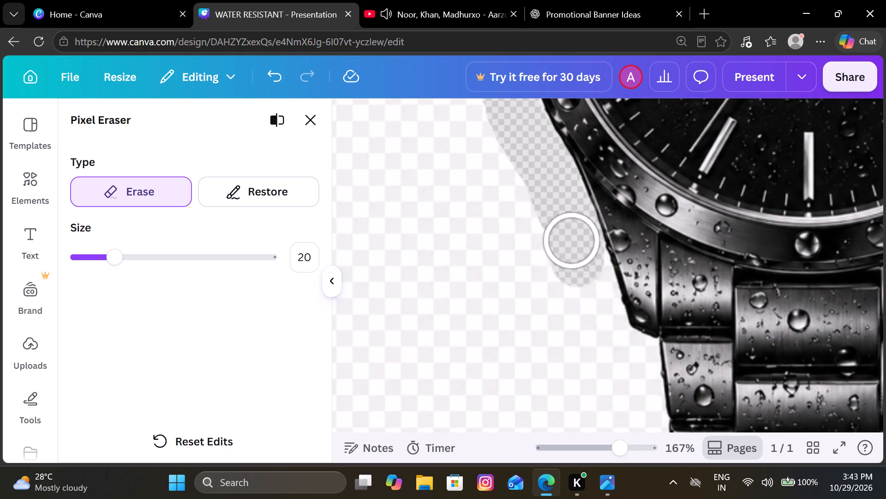
drag(582, 258, 586, 277)
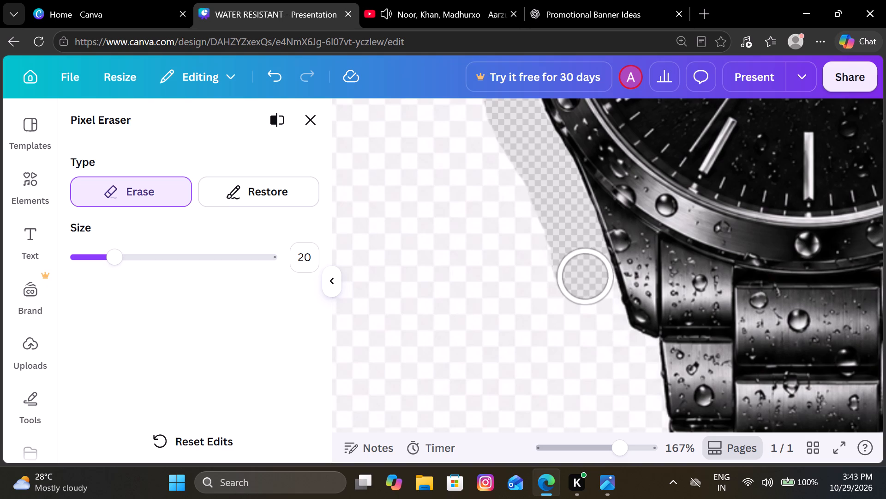
drag(586, 277, 599, 321)
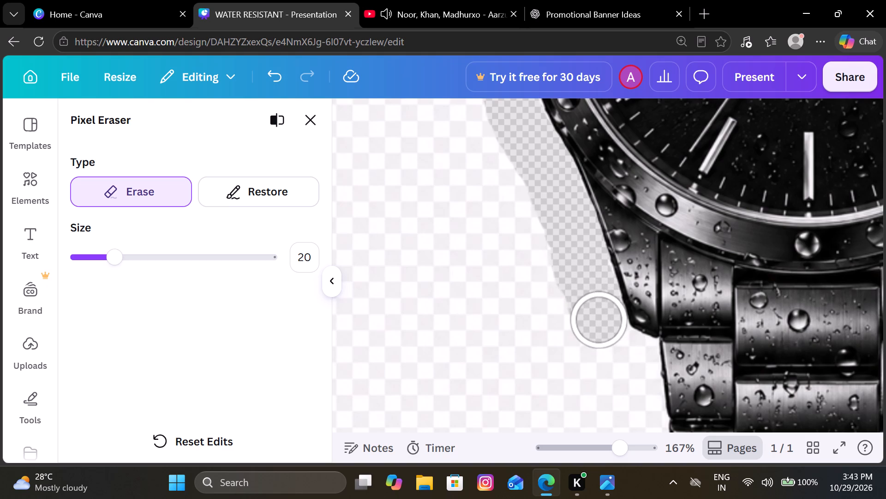
drag(599, 321, 621, 349)
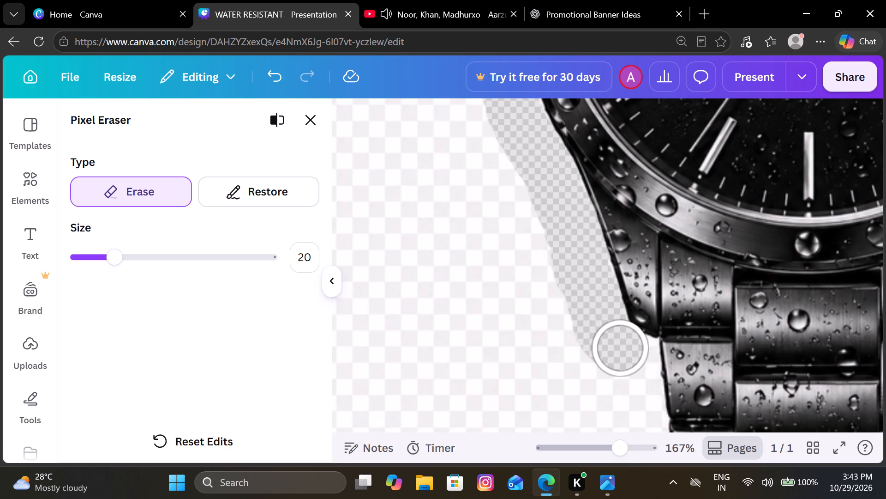
drag(621, 349, 630, 354)
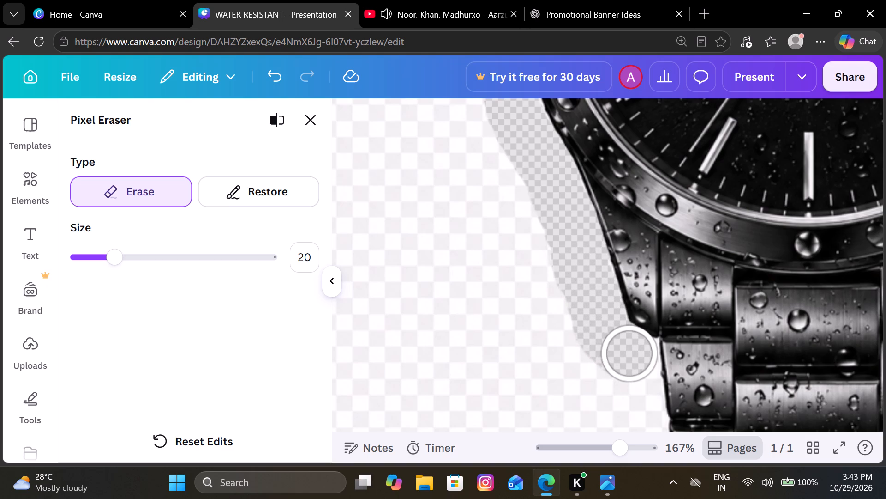
drag(630, 354, 635, 372)
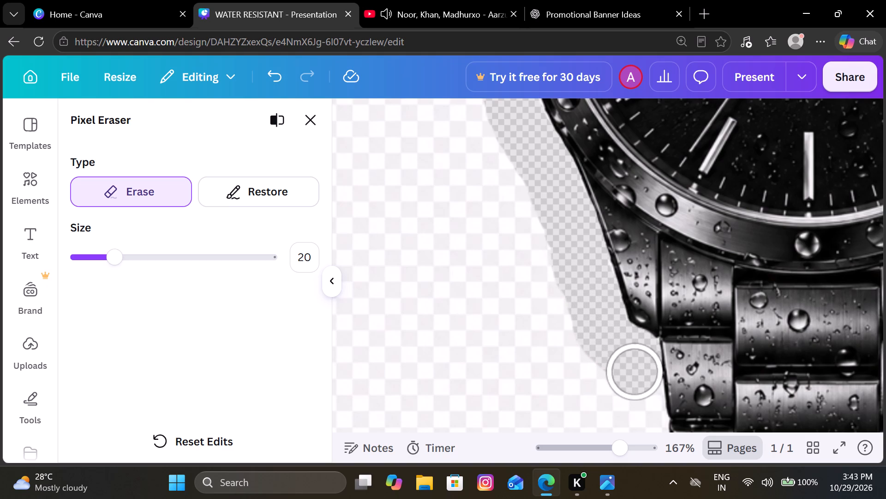
drag(635, 372, 641, 416)
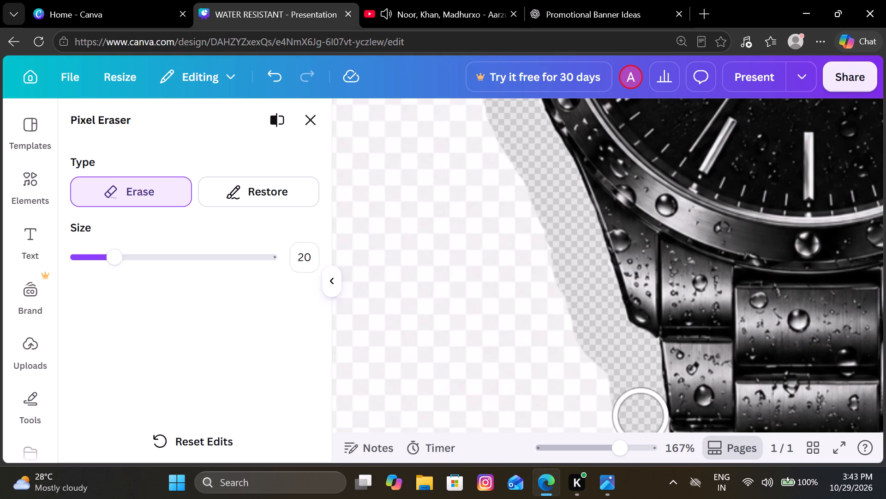
drag(641, 416, 617, 451)
Erase the background along the left edge of the remaining lower bracelet links and around the bracelet's bottom-left corner.
scroll(576, 339, down, 1)
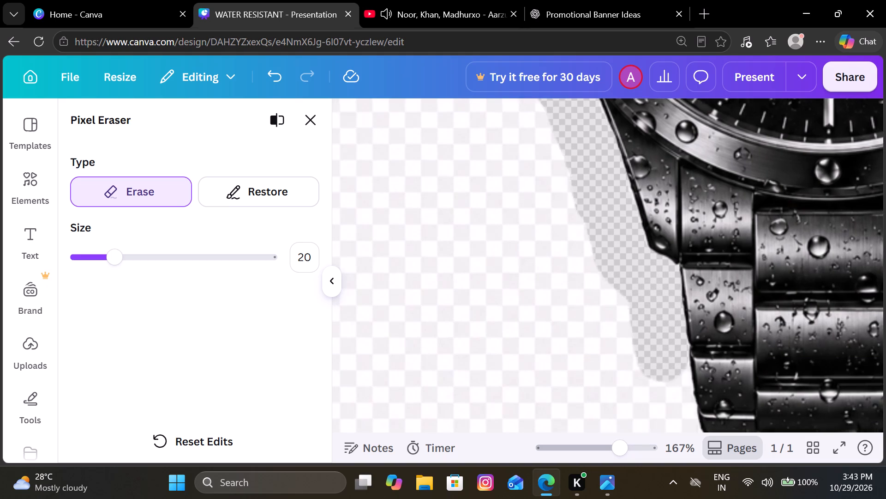
scroll(576, 339, down, 2)
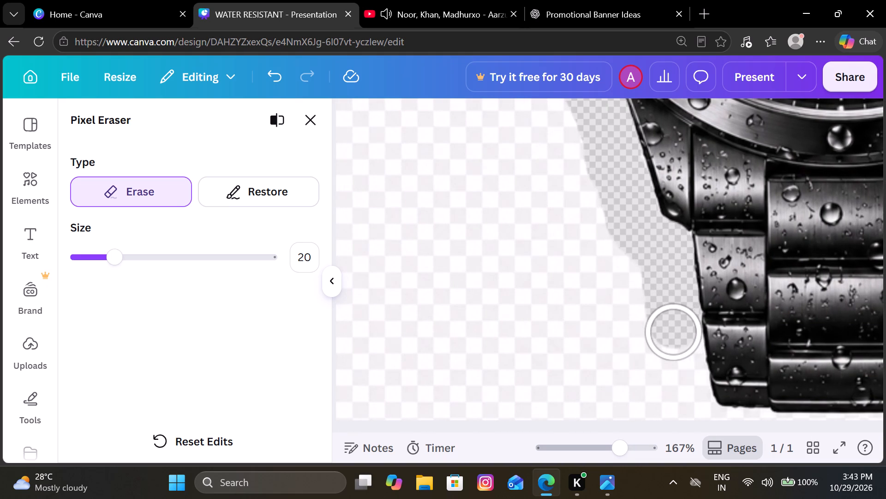
drag(675, 332, 677, 357)
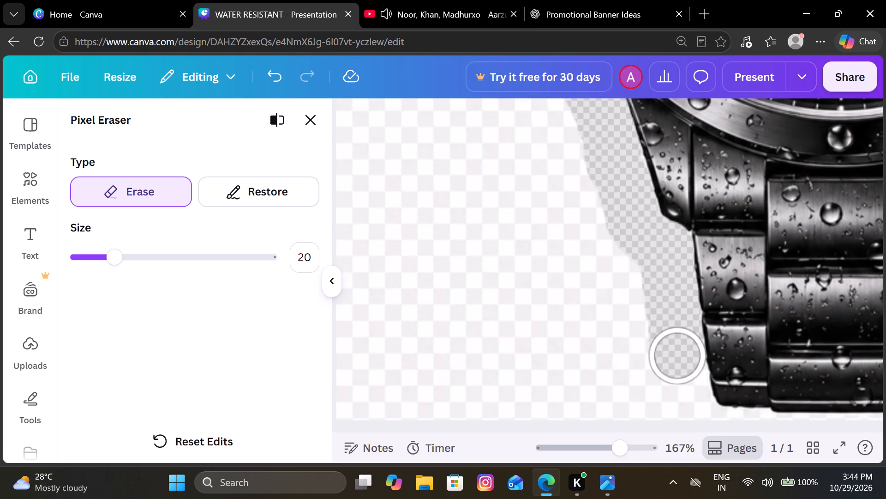
drag(677, 357, 697, 418)
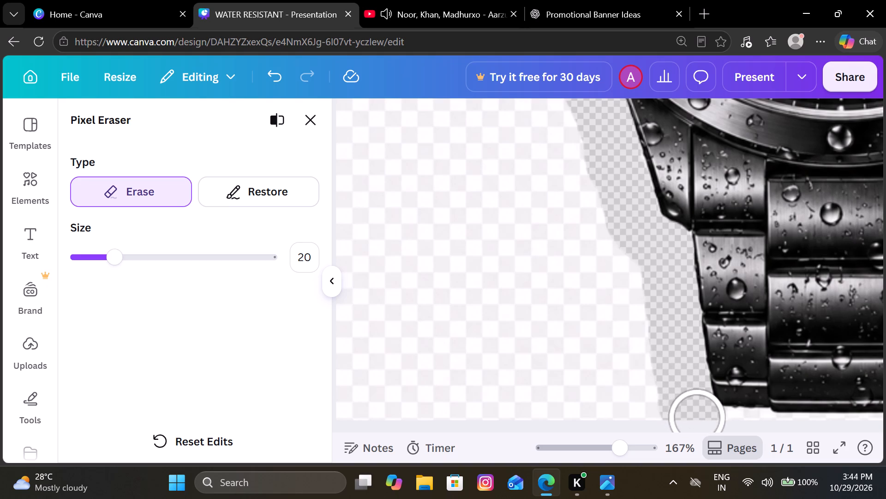
drag(697, 418, 742, 432)
drag(742, 432, 758, 431)
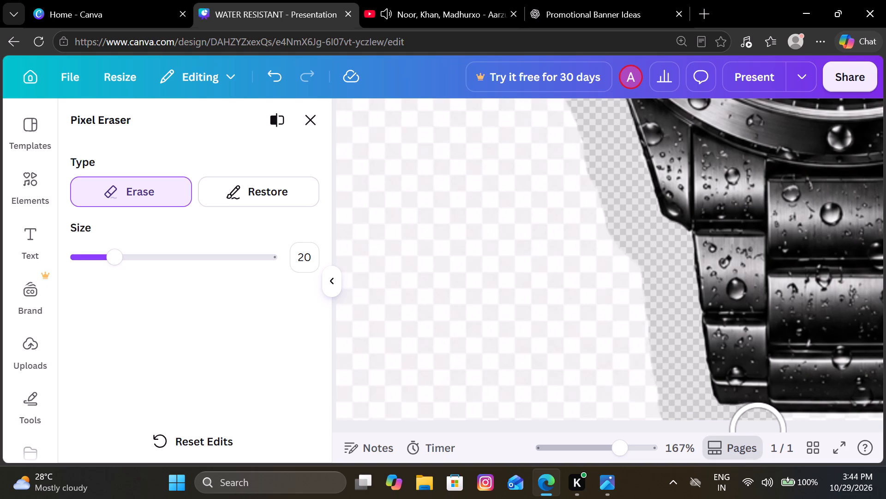
drag(758, 431, 646, 440)
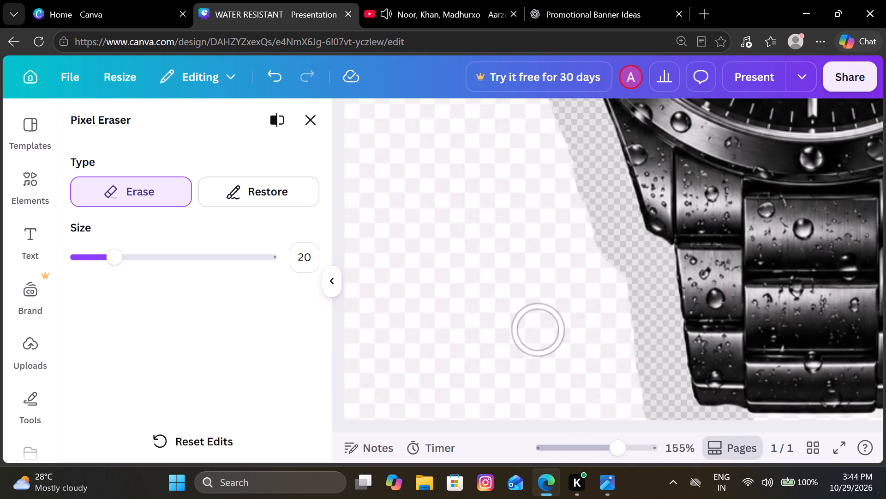
Erase the leftover patch beside the upper-left lug and the background along the image's left edge, around its bottom-left corner.
scroll(538, 330, left, 1)
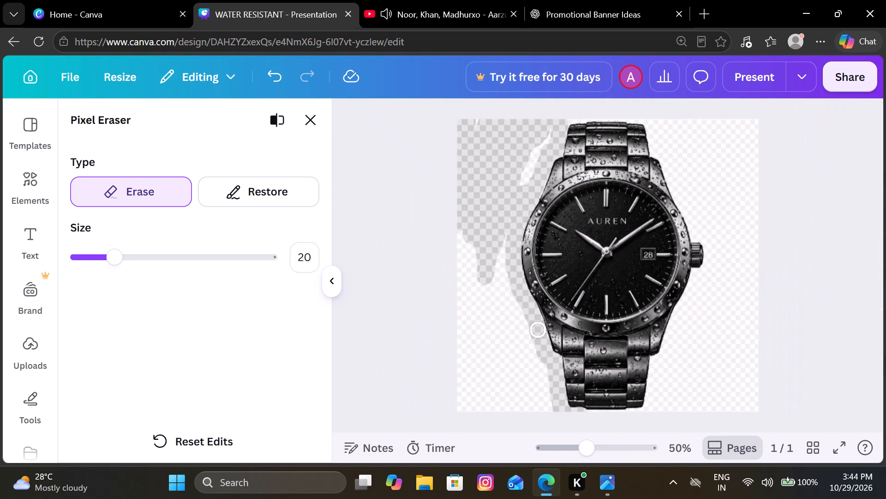
drag(552, 126, 461, 161)
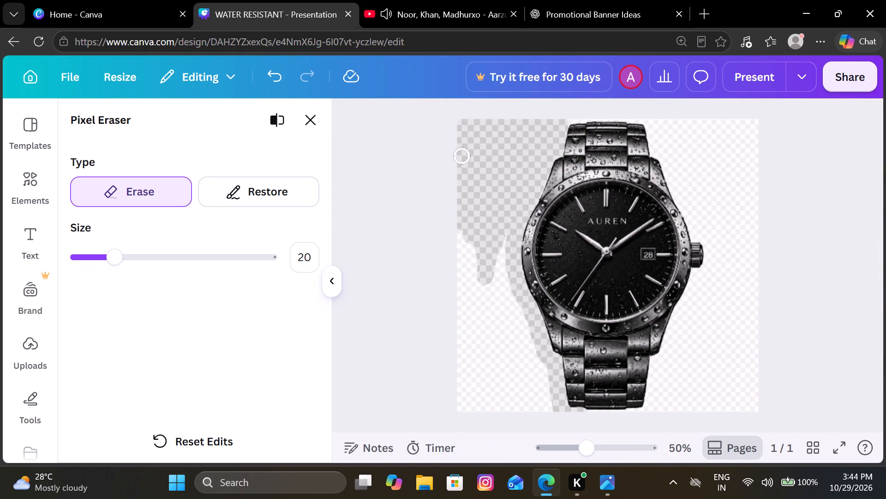
drag(461, 161, 454, 332)
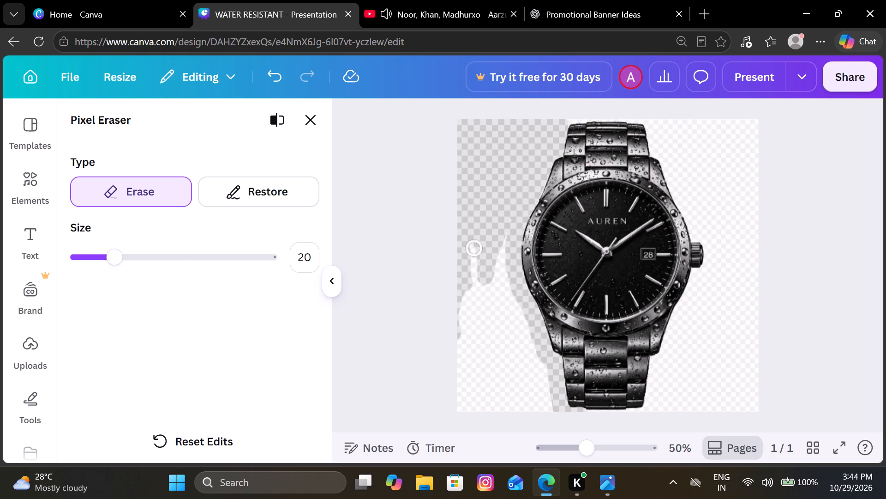
drag(474, 249, 460, 374)
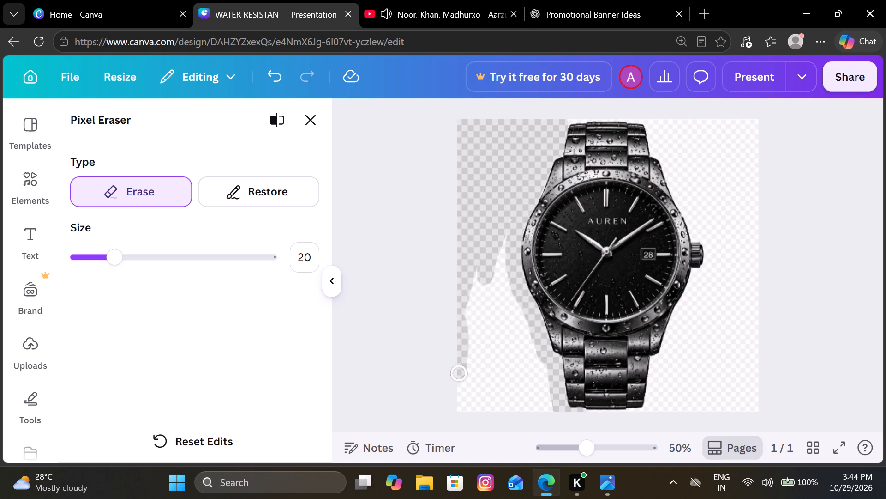
drag(460, 374, 470, 411)
drag(470, 411, 506, 408)
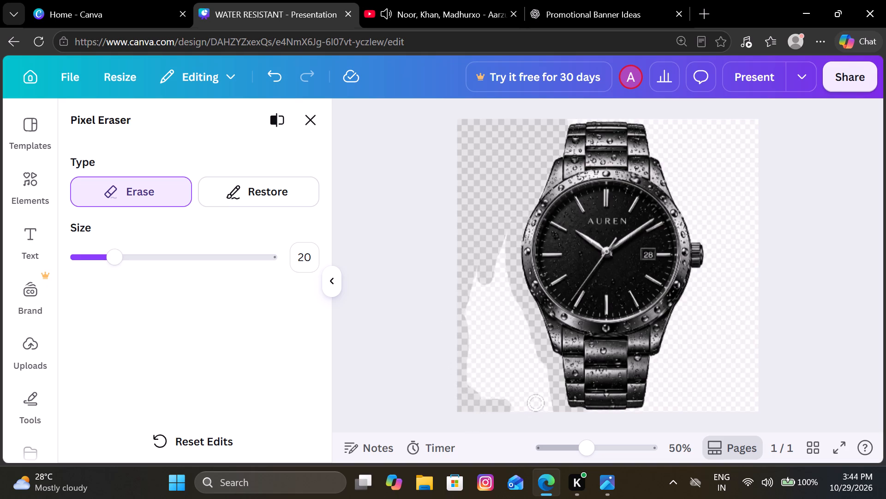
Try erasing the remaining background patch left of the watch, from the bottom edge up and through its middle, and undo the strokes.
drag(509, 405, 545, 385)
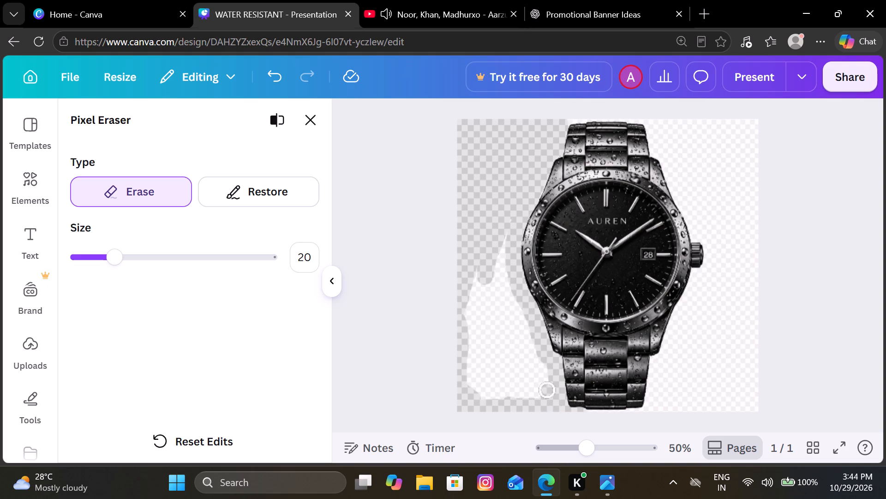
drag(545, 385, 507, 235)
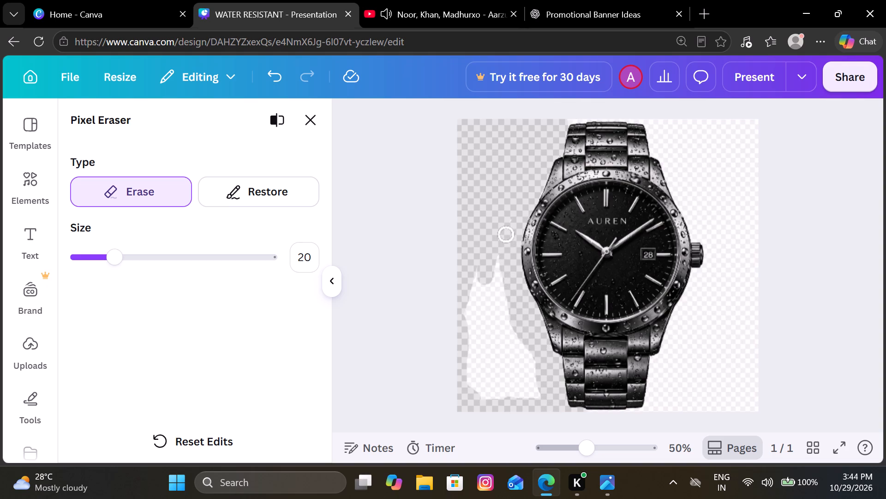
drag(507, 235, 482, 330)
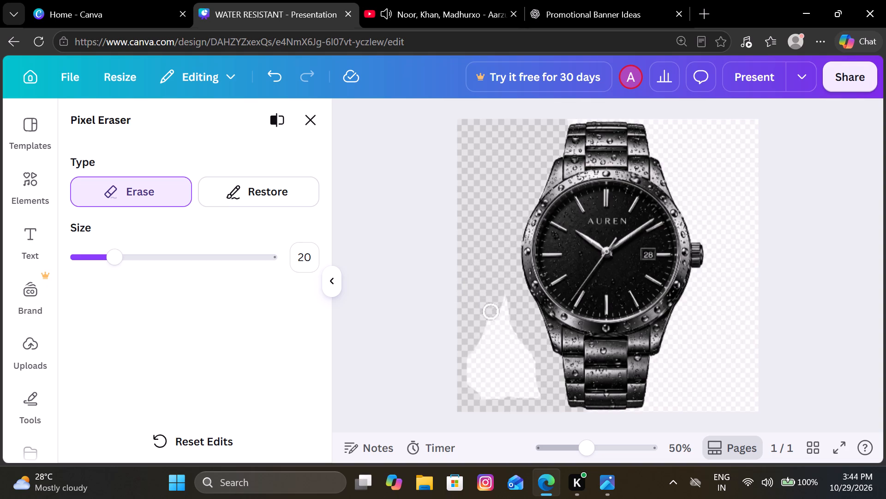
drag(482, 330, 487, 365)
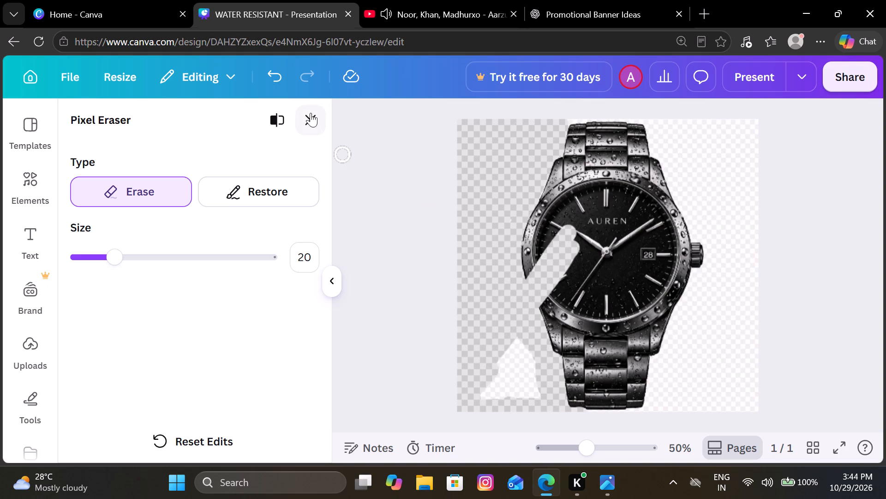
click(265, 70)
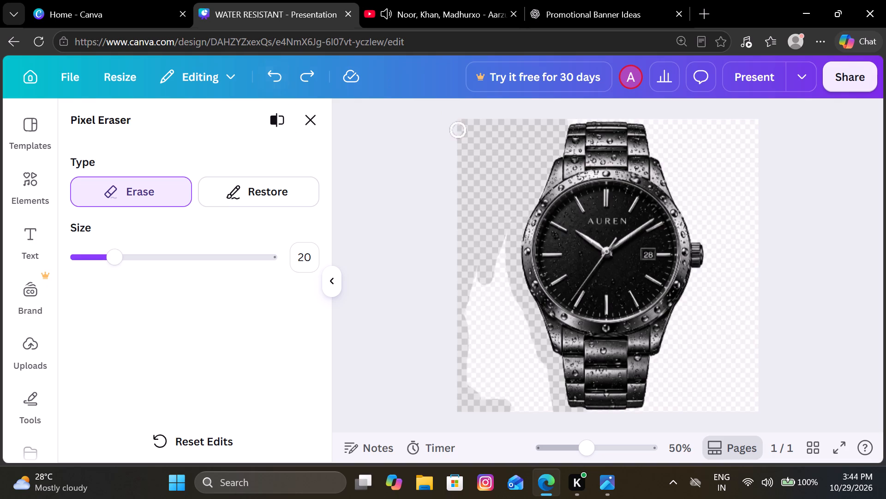
Erase the remaining checkered background patch beside the watch's lower-left side, including the leftover specks down to the image's bottom edge.
drag(510, 230, 494, 258)
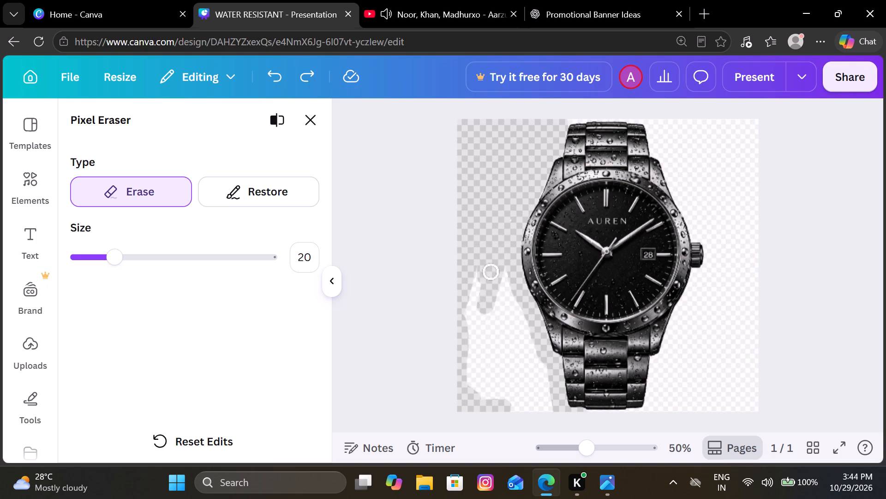
drag(494, 258, 513, 291)
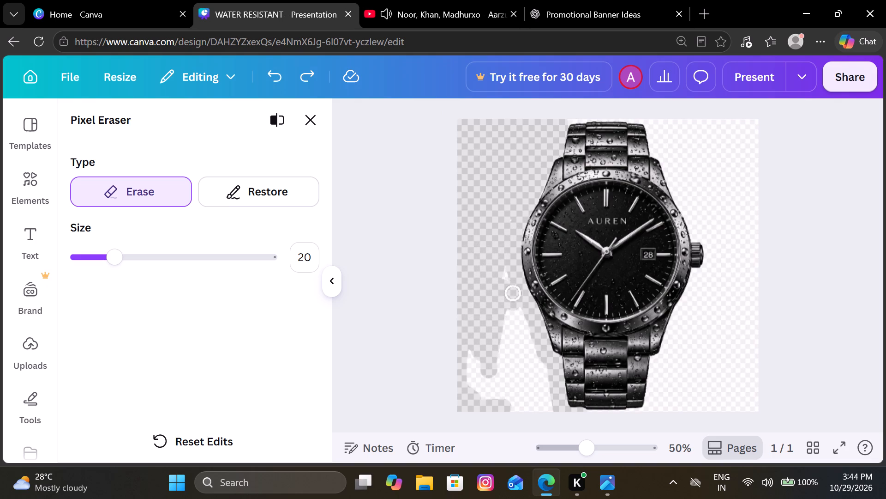
drag(513, 291, 545, 411)
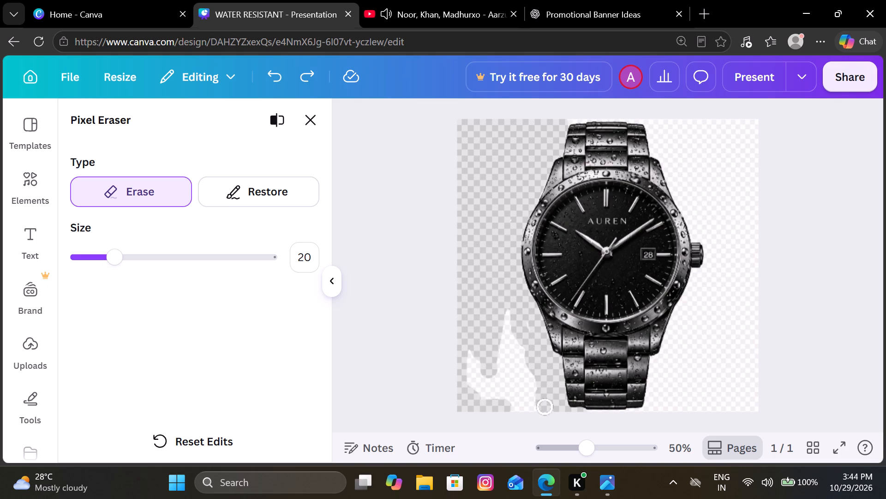
drag(545, 411, 514, 399)
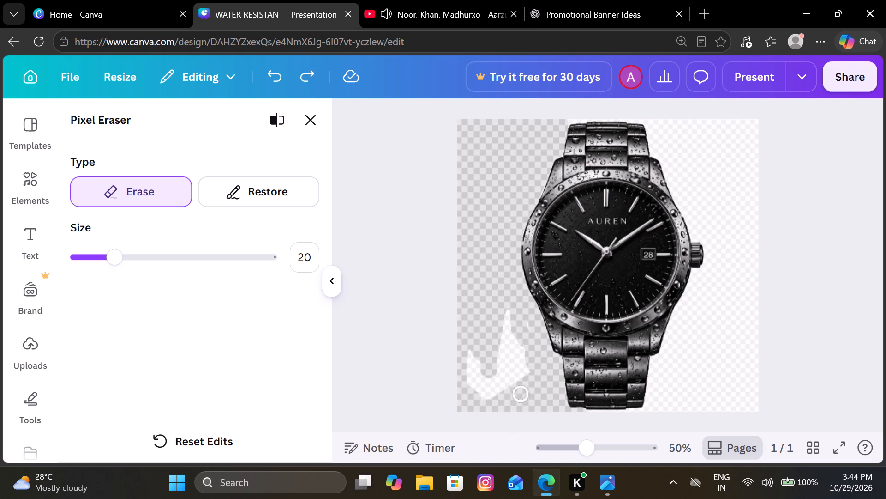
drag(514, 399, 465, 377)
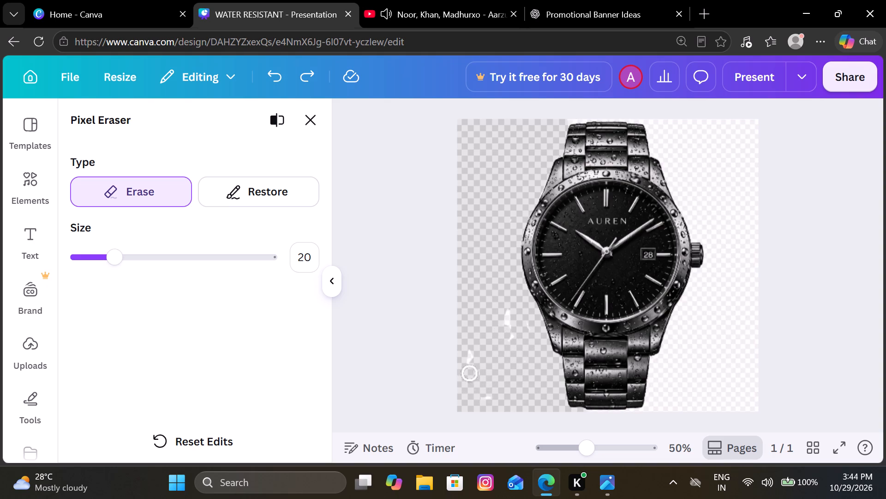
drag(465, 377, 504, 394)
drag(504, 394, 524, 134)
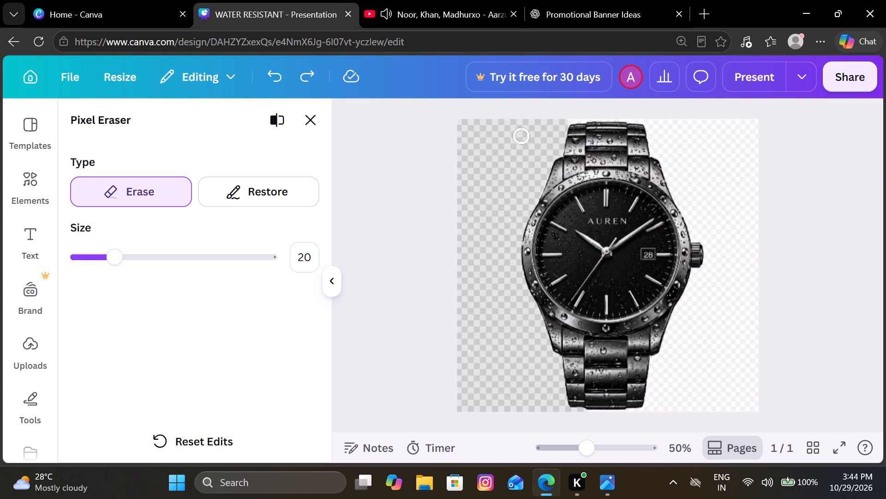
drag(524, 134, 529, 110)
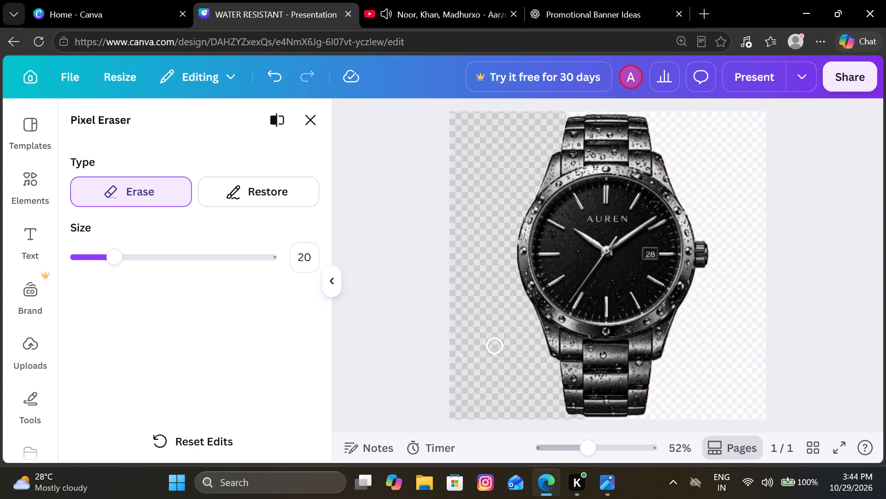
Erase a patch of the checkered background near the image's upper-right corner, outward to the right edge and back toward the upper bracelet.
scroll(495, 347, down, 4)
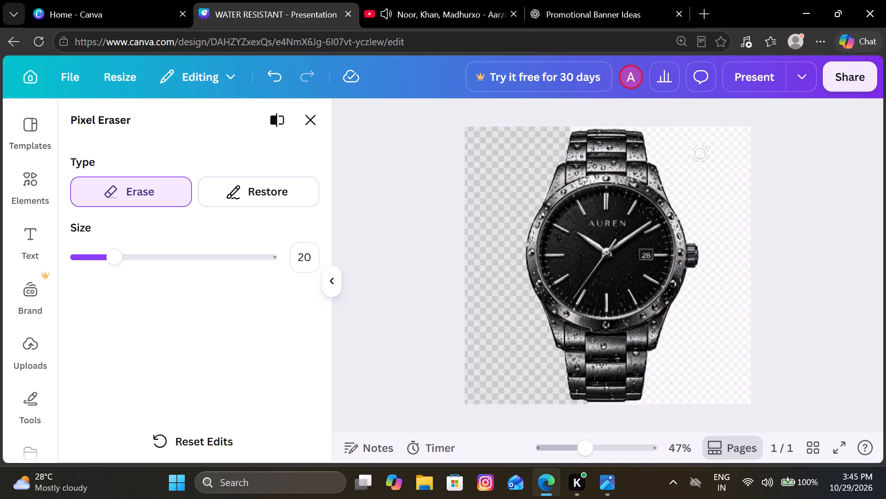
scroll(712, 167, down, 1)
double_click(712, 167)
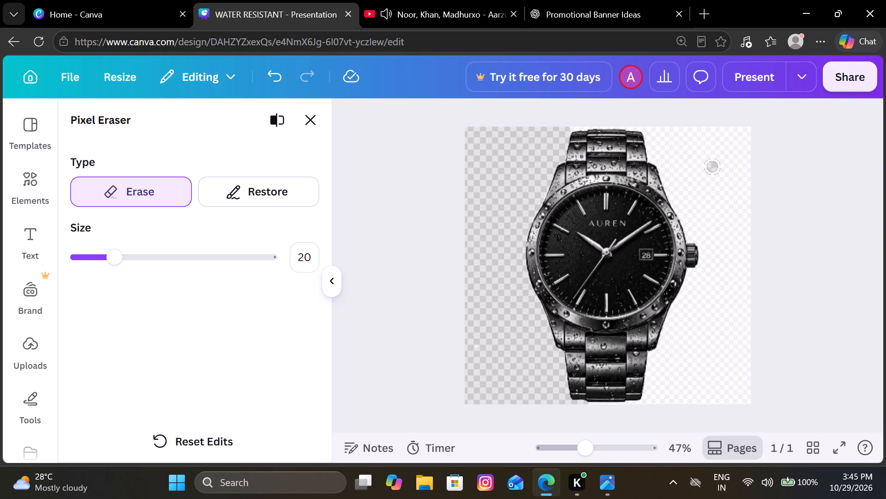
double_click(716, 169)
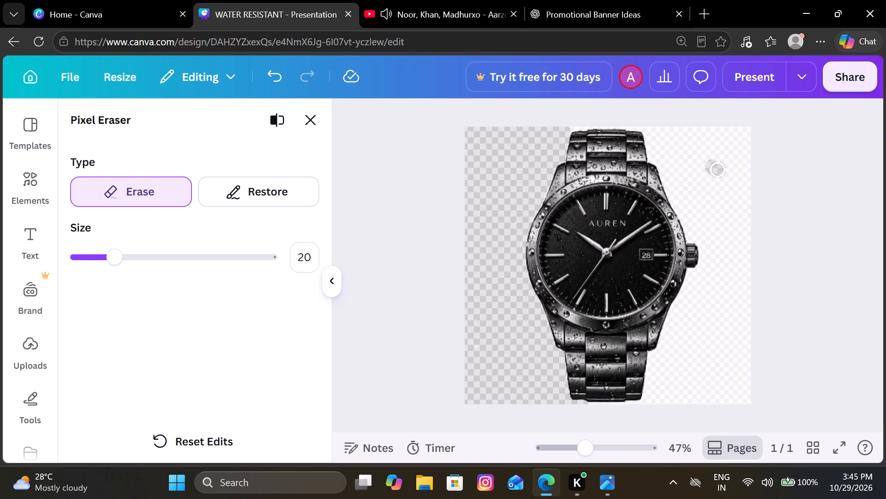
click(718, 170)
drag(718, 170, 755, 189)
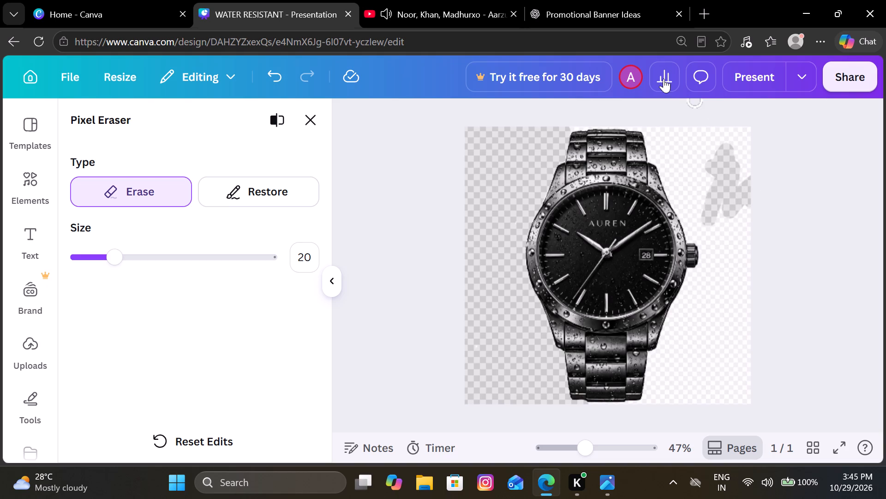
drag(686, 182, 704, 158)
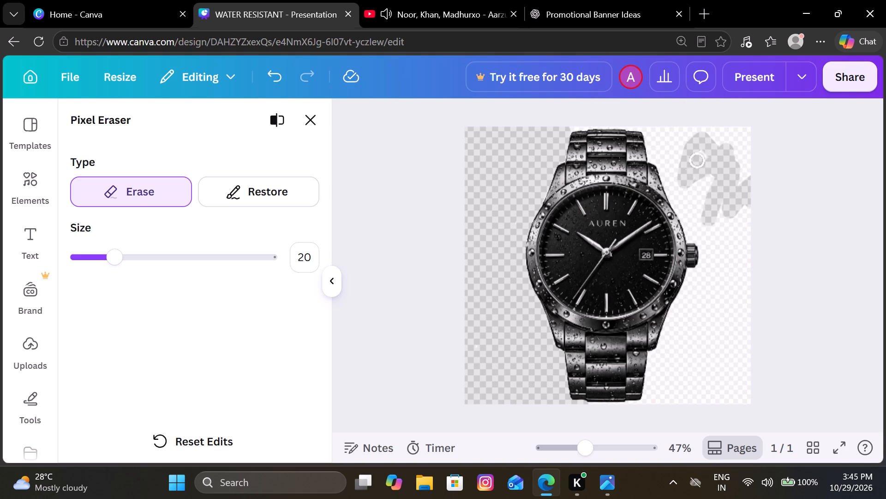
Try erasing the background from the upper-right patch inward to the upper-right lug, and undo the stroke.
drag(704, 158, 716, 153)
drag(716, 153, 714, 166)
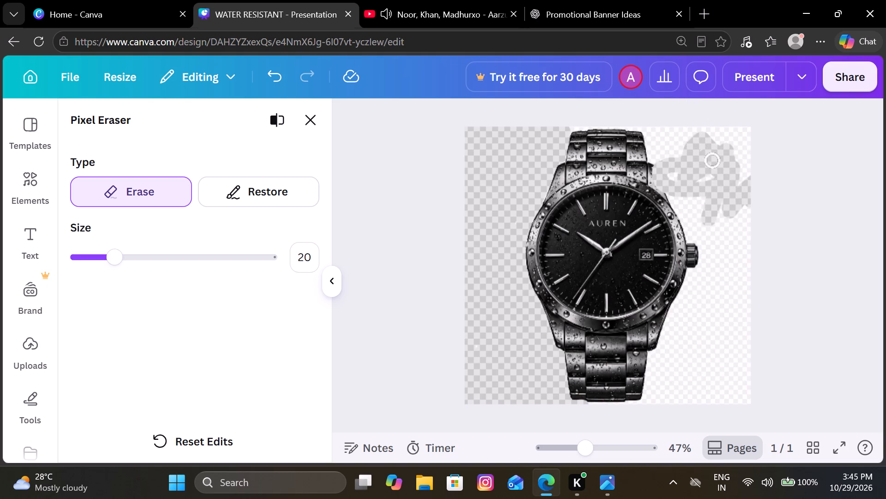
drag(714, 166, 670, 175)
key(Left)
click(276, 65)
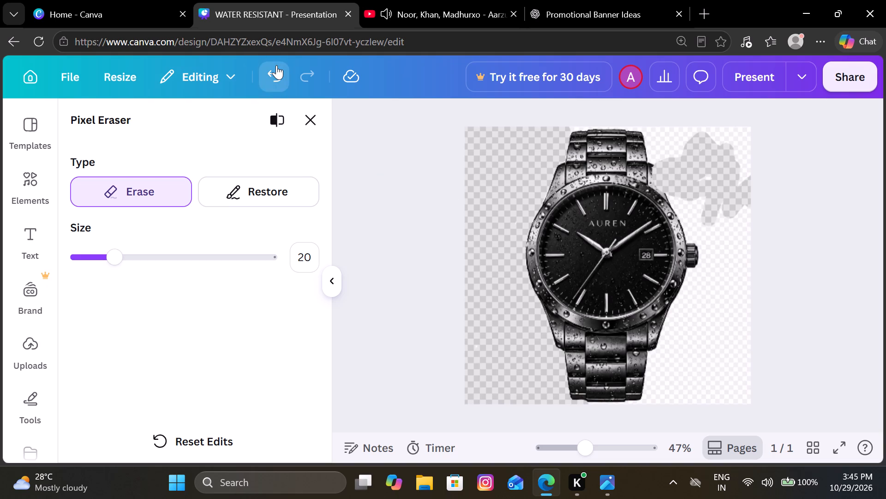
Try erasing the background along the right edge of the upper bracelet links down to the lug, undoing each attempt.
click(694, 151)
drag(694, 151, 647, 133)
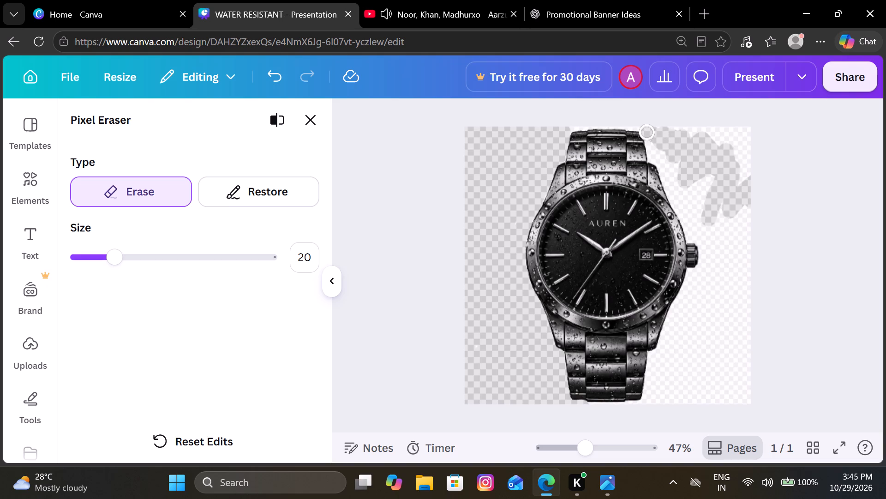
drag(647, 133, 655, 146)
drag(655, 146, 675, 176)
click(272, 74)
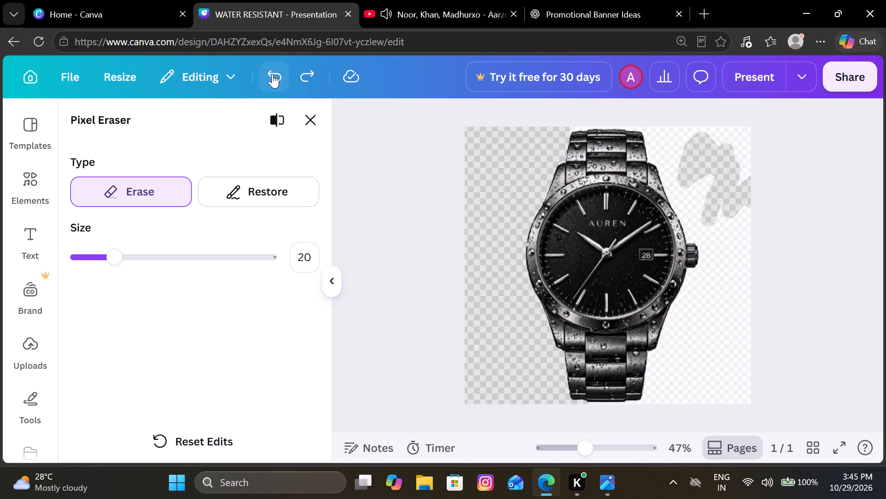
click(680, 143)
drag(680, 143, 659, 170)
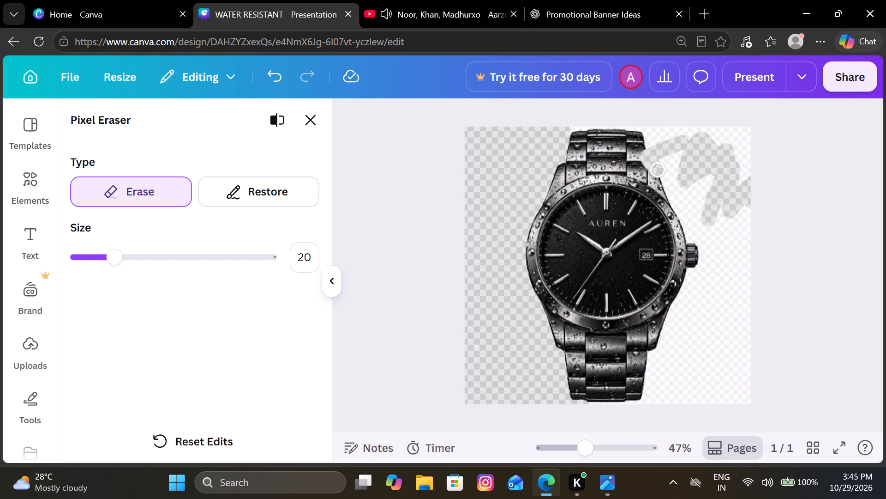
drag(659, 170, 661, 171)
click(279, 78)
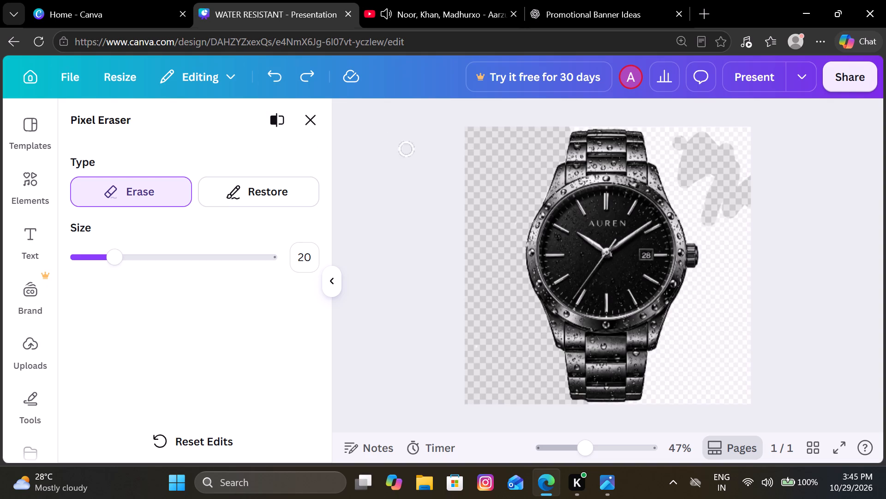
Erase the background beside the upper-right lug, down the image's right edge and around its bottom-right corner.
drag(691, 176, 666, 156)
drag(666, 156, 725, 161)
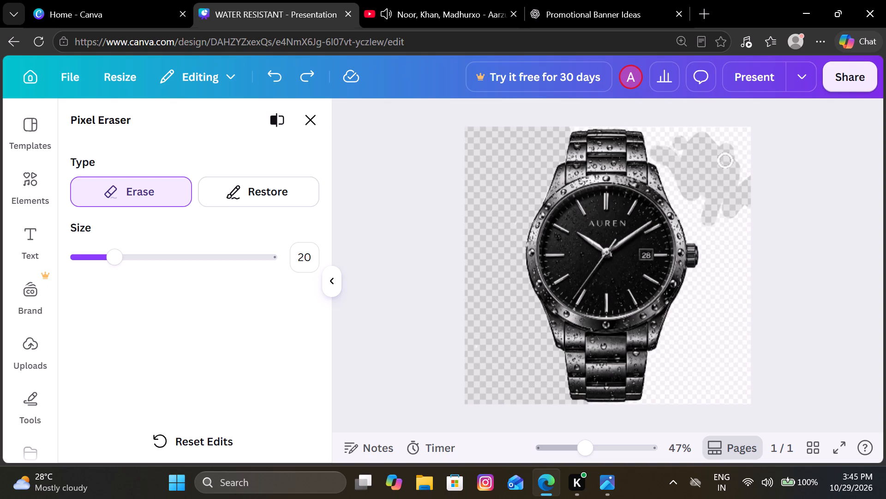
drag(725, 161, 754, 279)
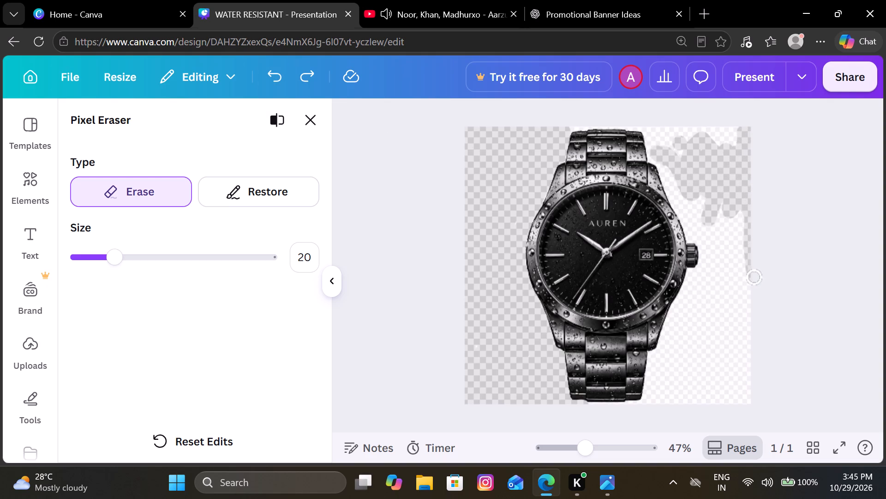
drag(754, 279, 742, 292)
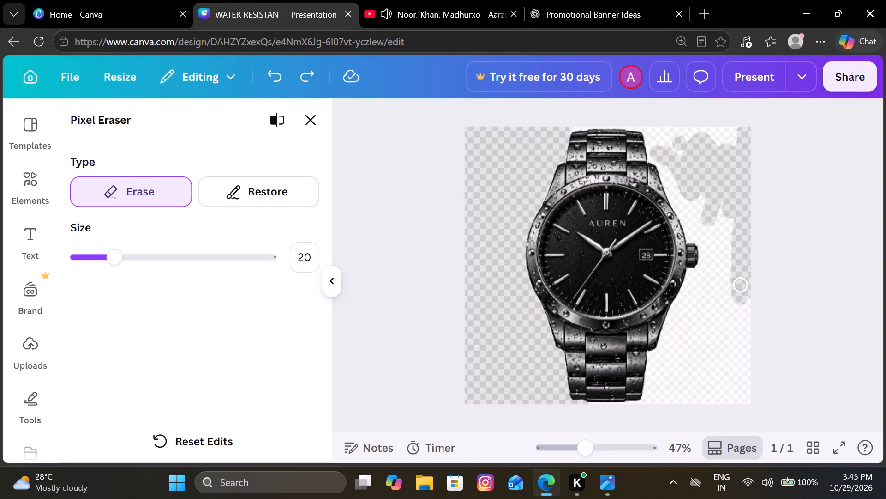
drag(742, 292, 739, 386)
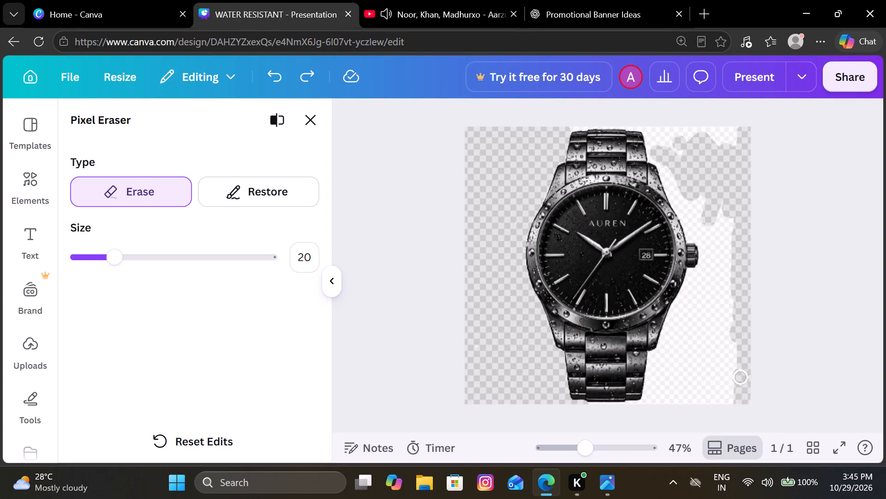
drag(739, 386, 689, 401)
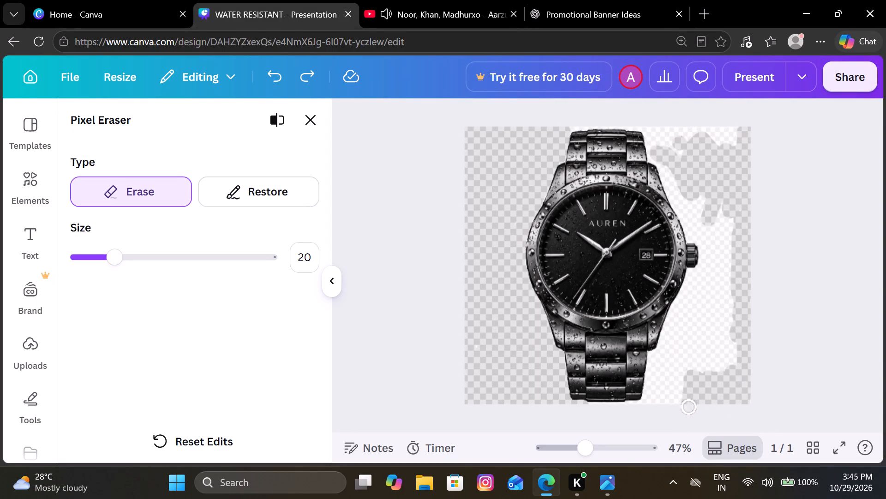
Erase the checkered background right of the lower bracelet and lower-right lug, and trim its outer band up past the crown.
drag(689, 401, 679, 351)
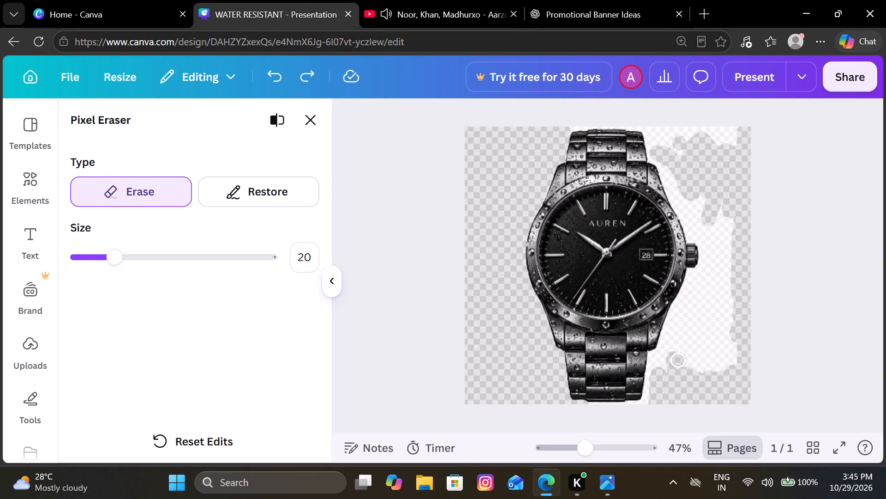
drag(679, 351, 730, 287)
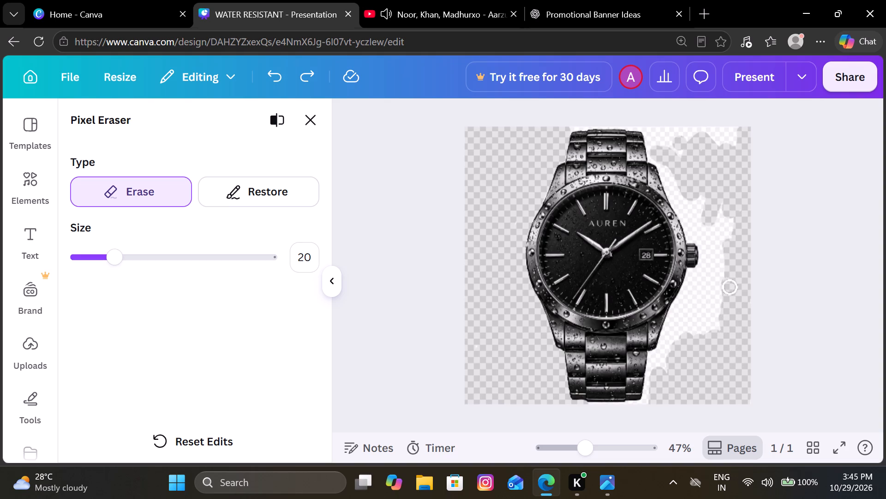
drag(730, 287, 715, 329)
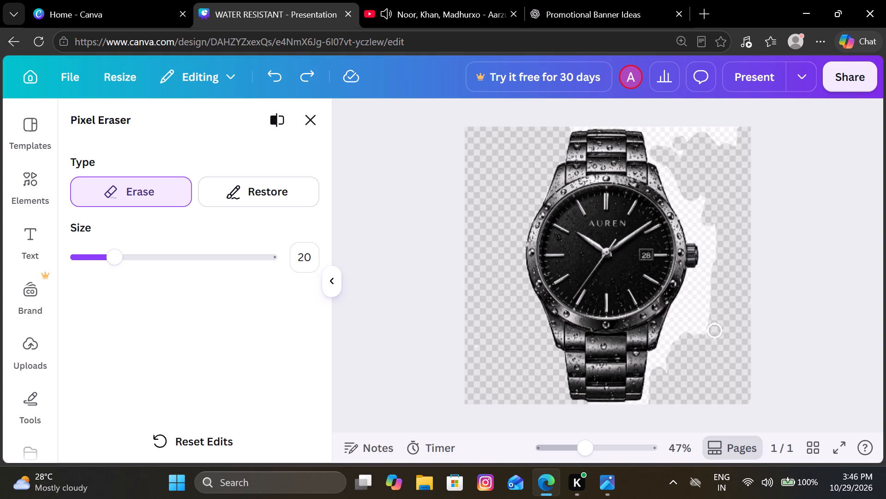
drag(715, 329, 688, 326)
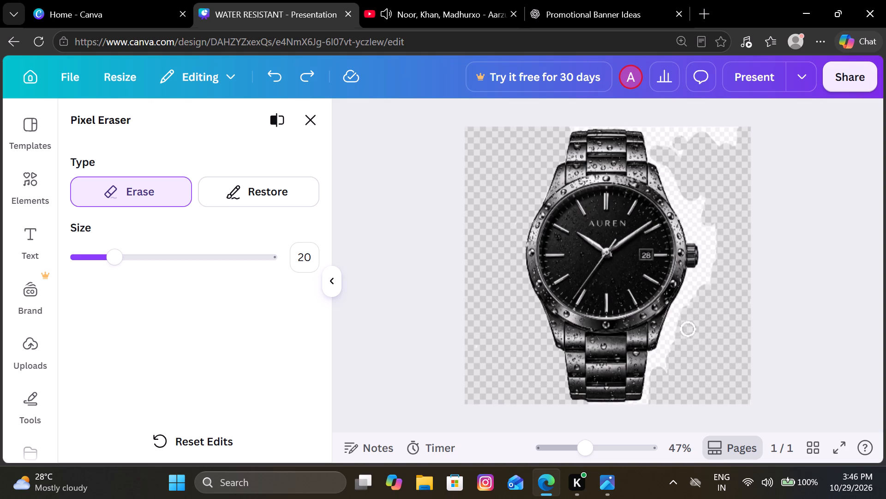
drag(688, 326, 664, 366)
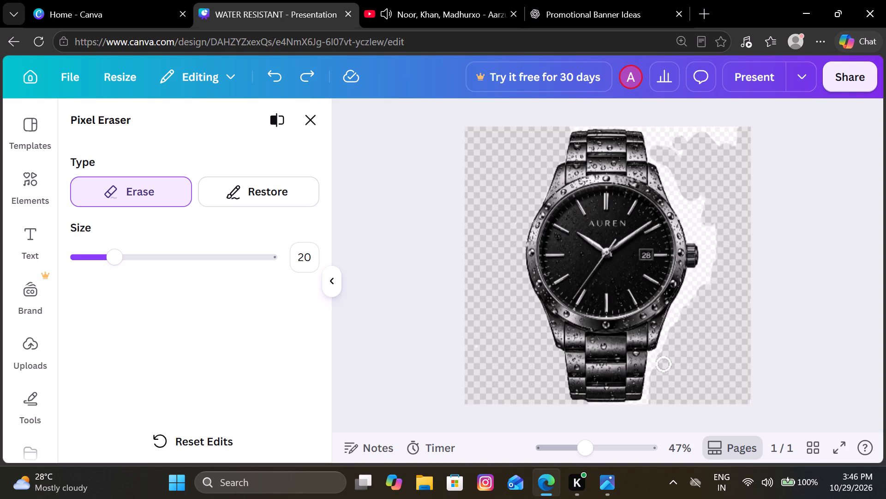
drag(664, 366, 666, 360)
Erase background patches beside the first lower bracelet link, just below the lower-right lug, undoing one stroke.
scroll(666, 360, left, 1)
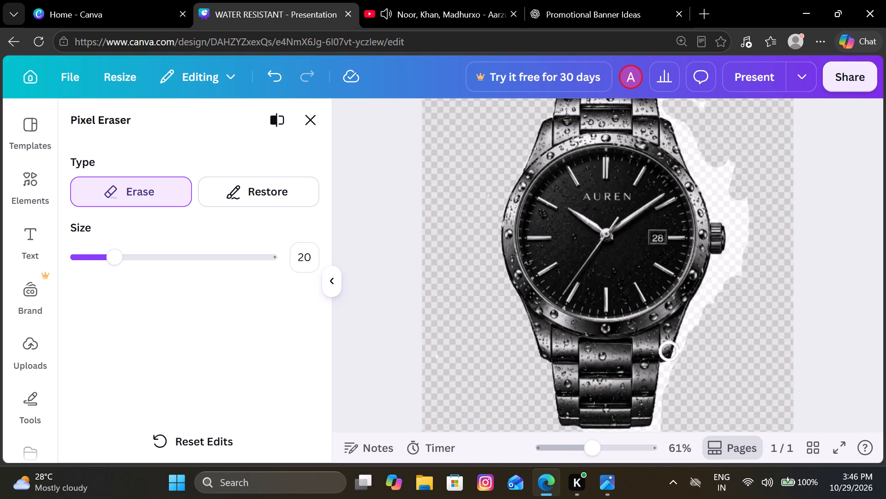
scroll(668, 341, down, 1)
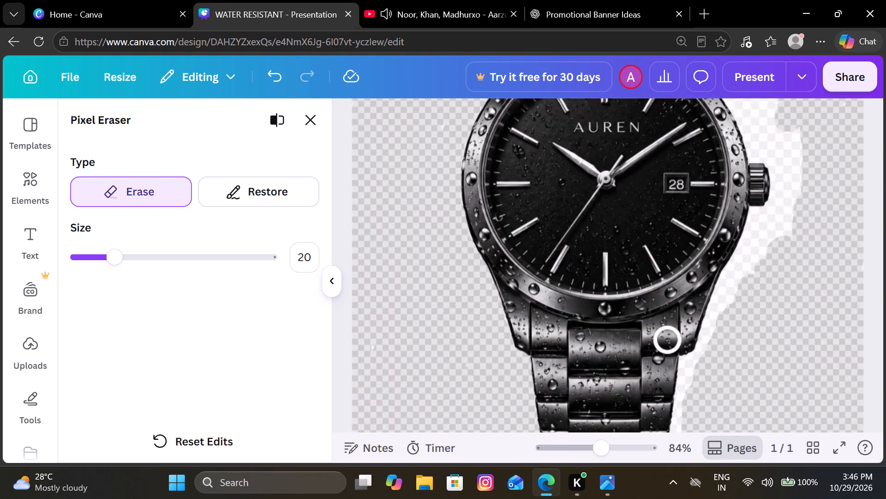
scroll(673, 332, down, 1)
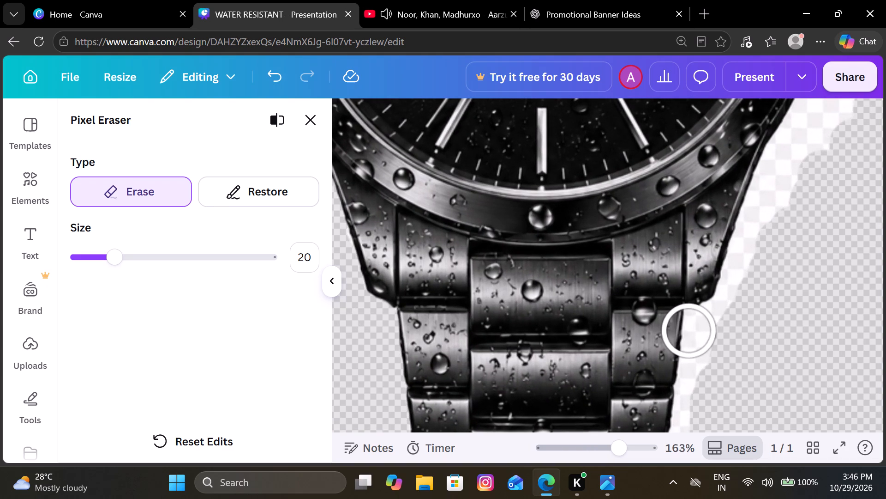
click(706, 341)
drag(706, 341, 701, 352)
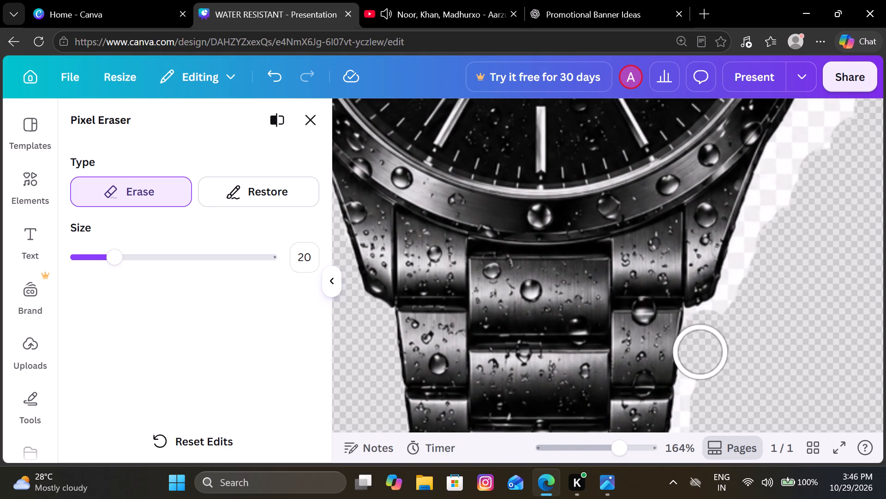
drag(701, 352, 702, 360)
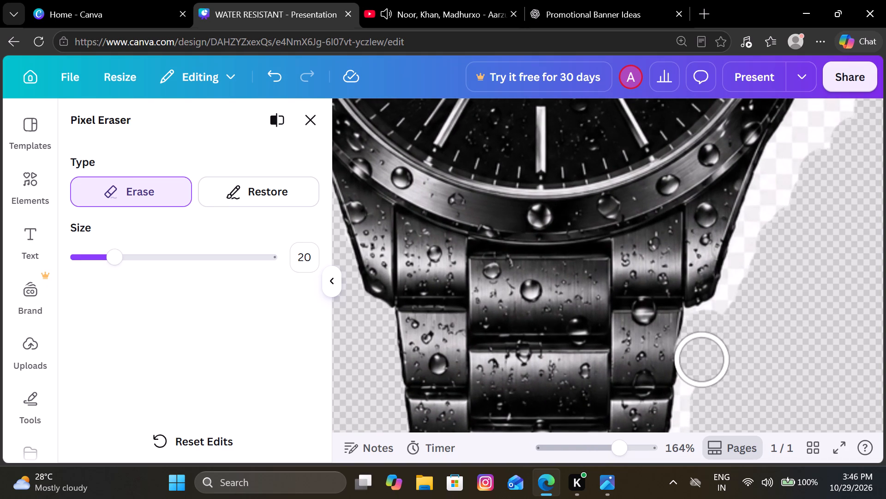
click(274, 74)
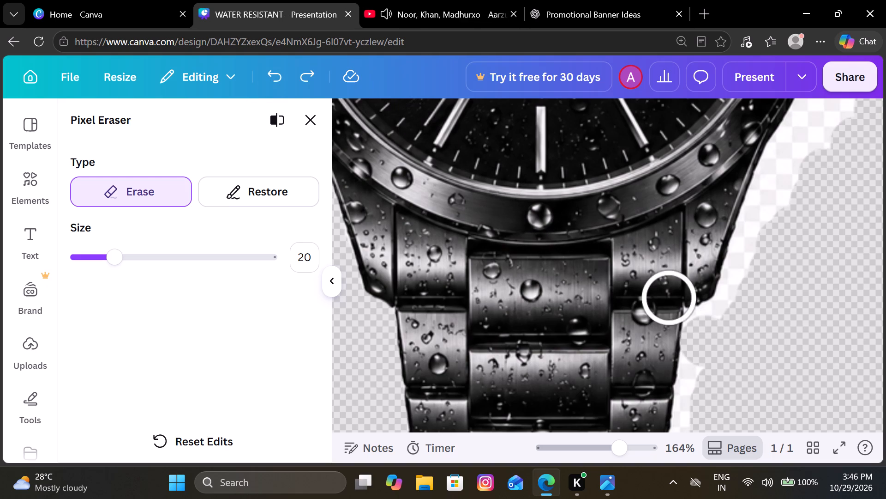
click(716, 359)
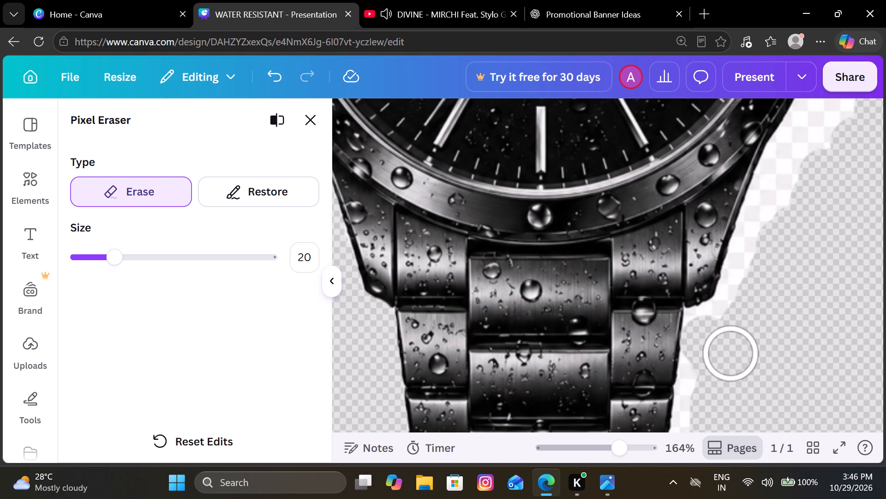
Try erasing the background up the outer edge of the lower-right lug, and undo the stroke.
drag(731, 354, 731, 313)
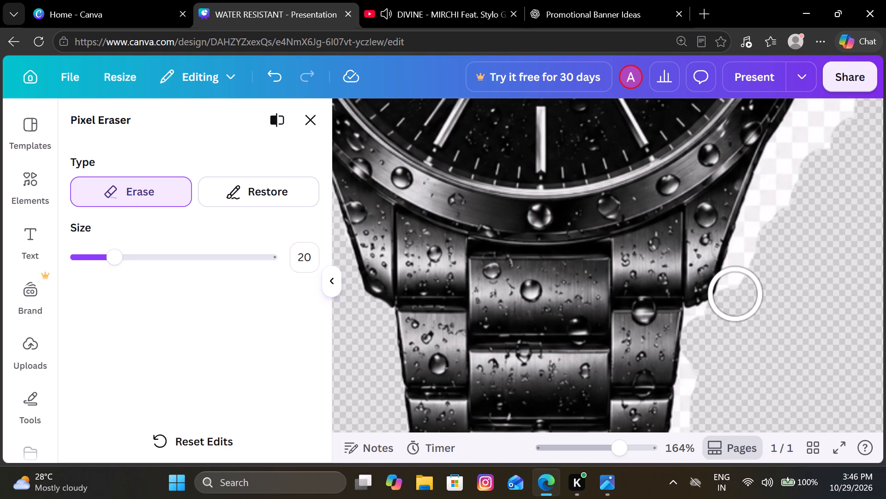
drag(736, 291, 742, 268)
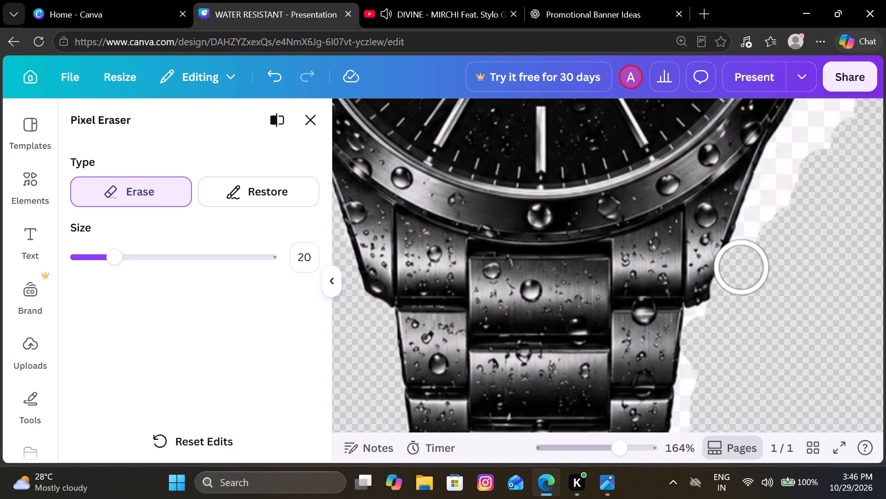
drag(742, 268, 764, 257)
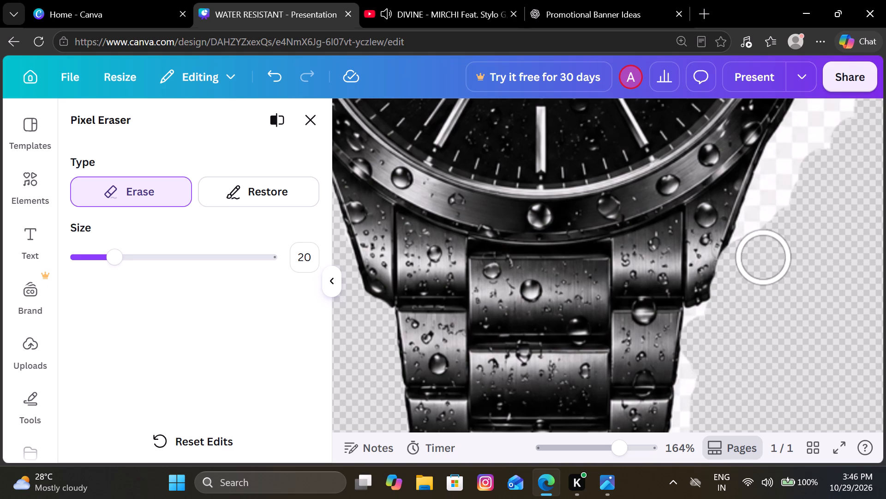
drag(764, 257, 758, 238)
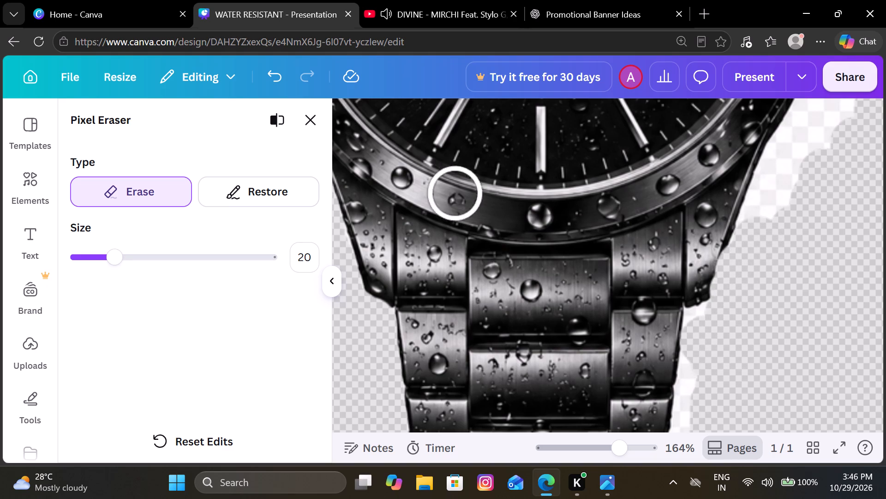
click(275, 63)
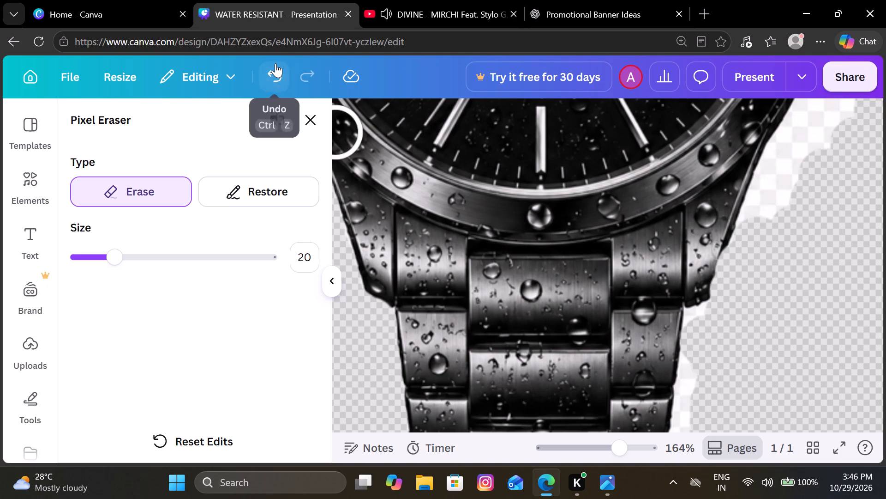
Erase the remaining background along the lower-right case edge and lug, and down beside the lower bracelet links.
click(758, 271)
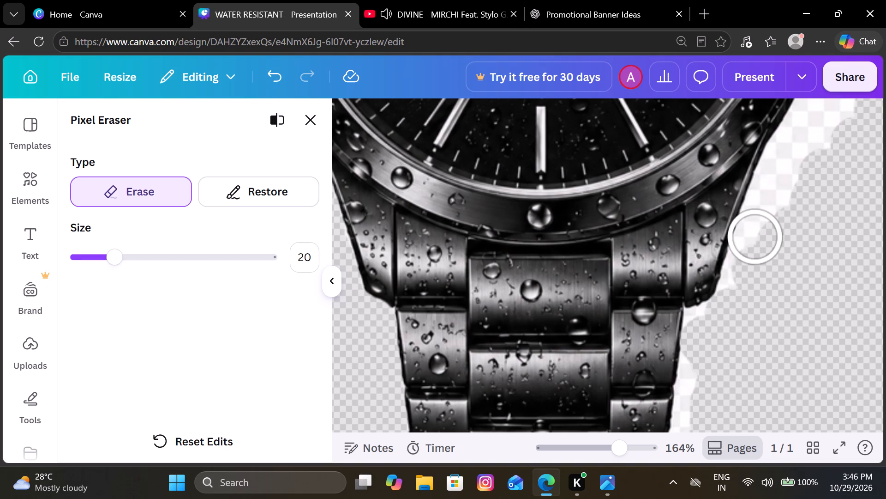
click(755, 237)
drag(763, 208, 790, 160)
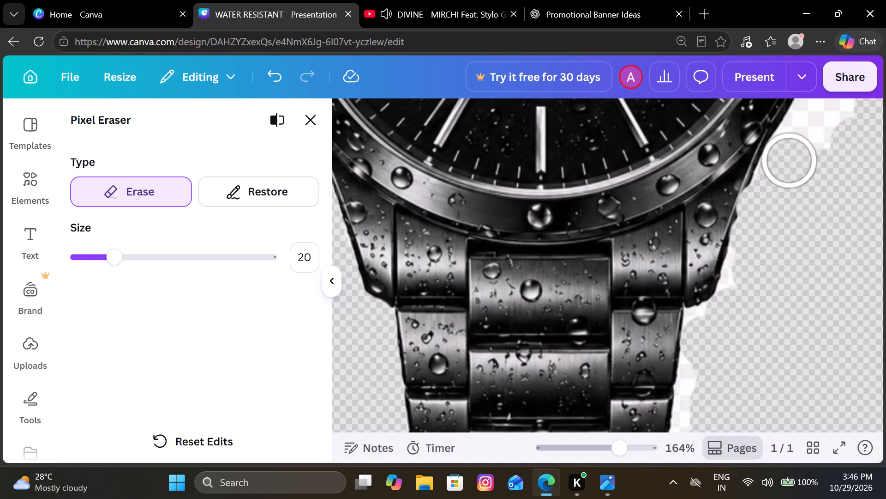
drag(790, 160, 817, 138)
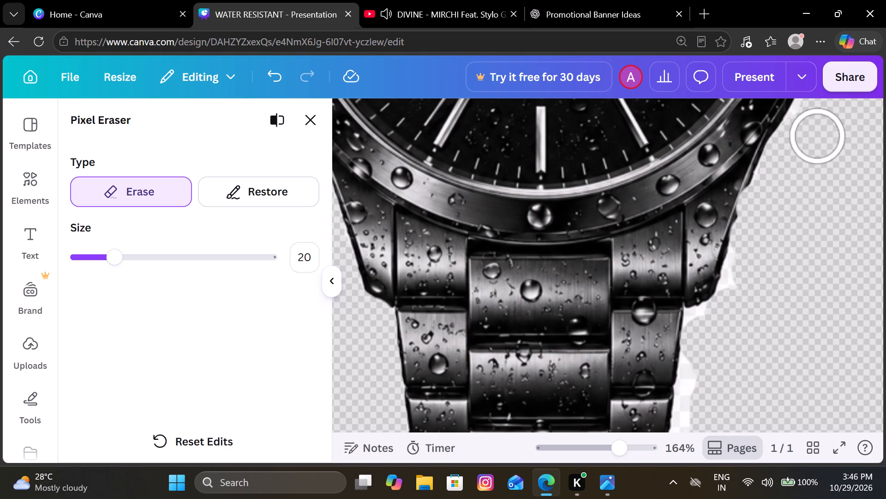
drag(817, 138, 769, 230)
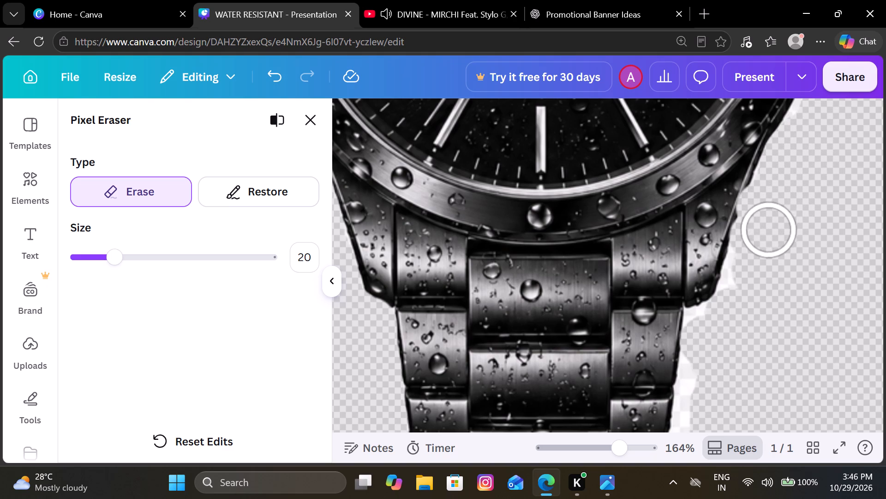
drag(769, 230, 751, 265)
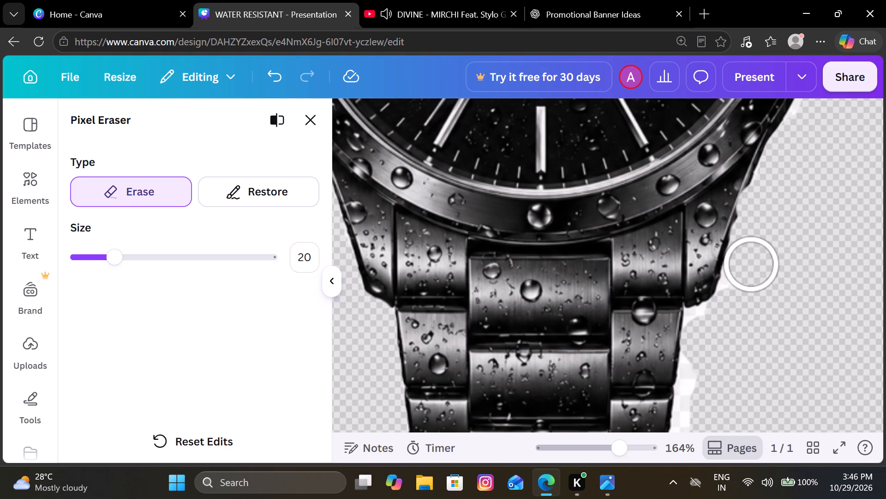
drag(751, 265, 744, 299)
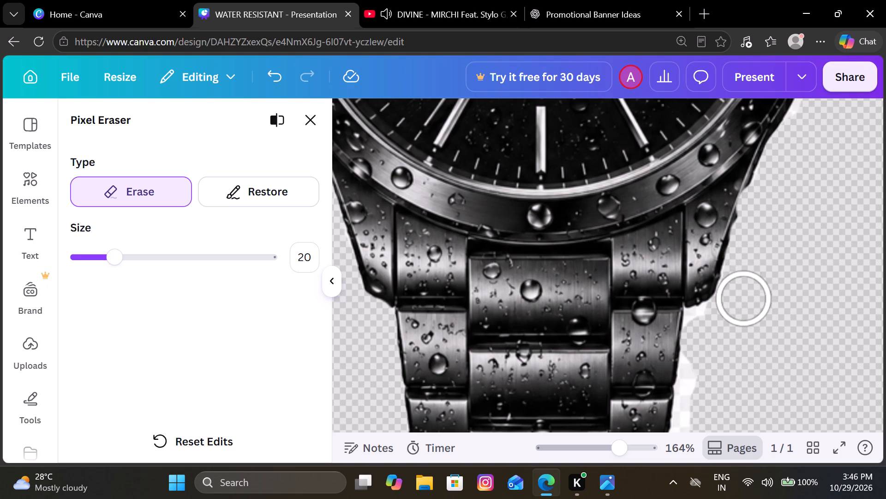
drag(744, 299, 723, 323)
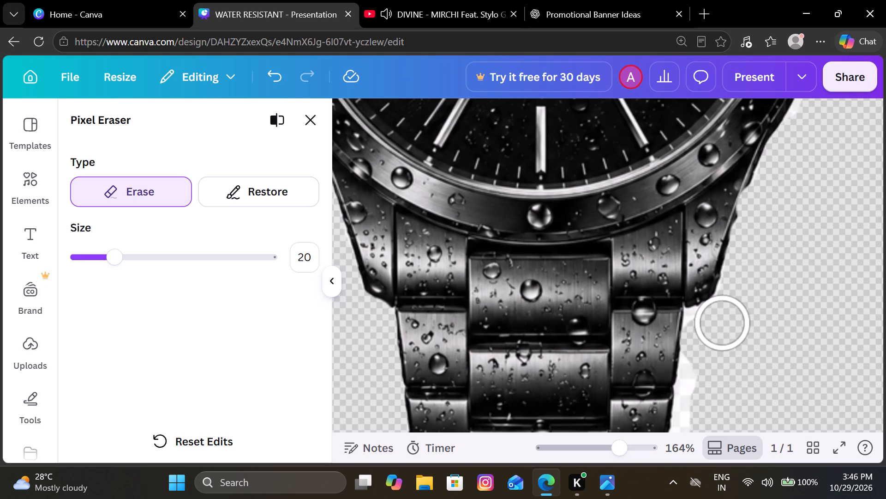
drag(723, 323, 708, 331)
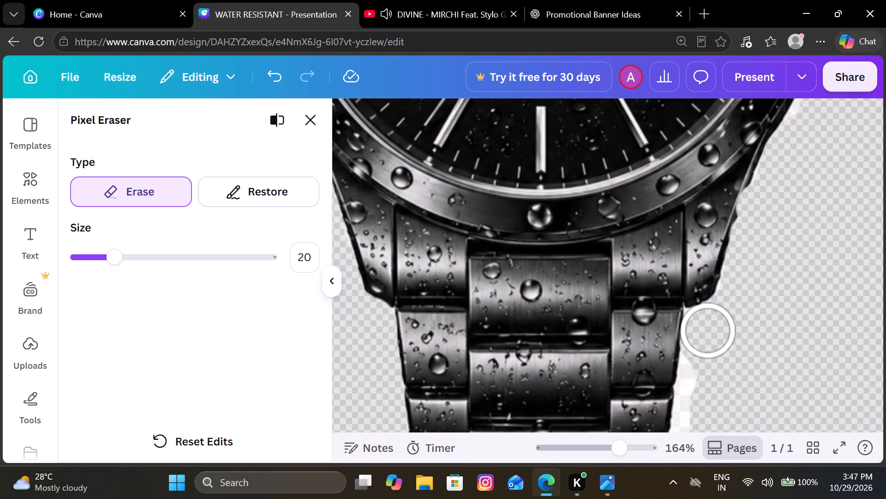
drag(708, 331, 704, 382)
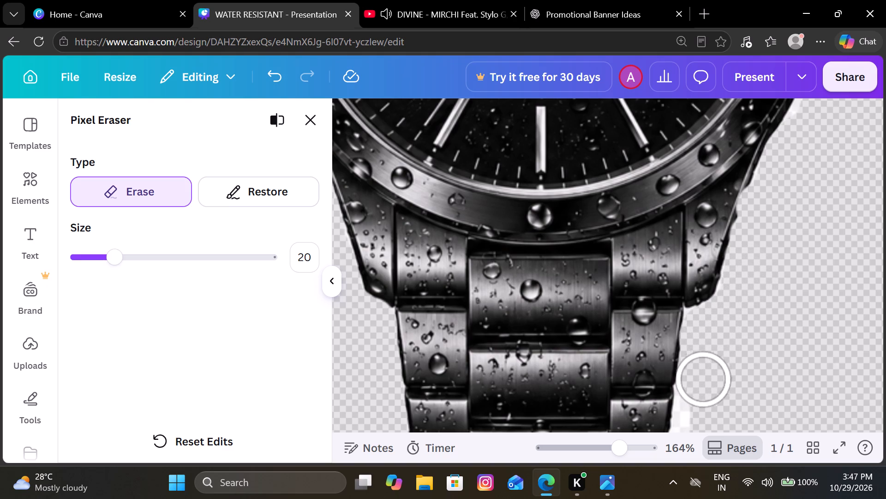
drag(704, 382, 812, 265)
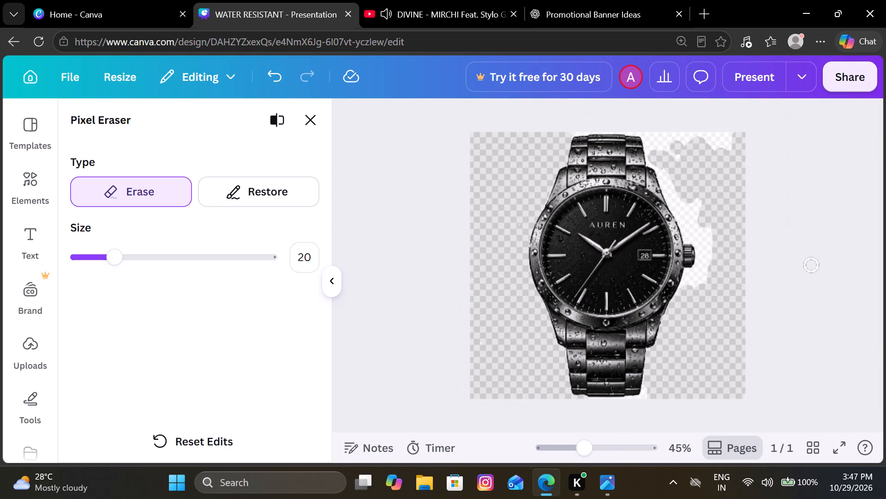
Erase the outer checkered background from beside the crown up to the image's upper-right area and across to the upper bracelet.
drag(709, 258, 707, 248)
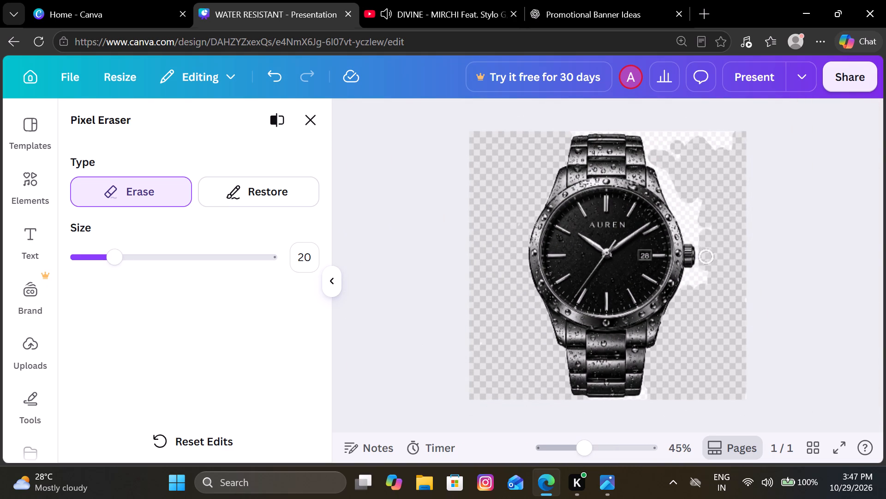
drag(707, 248, 717, 154)
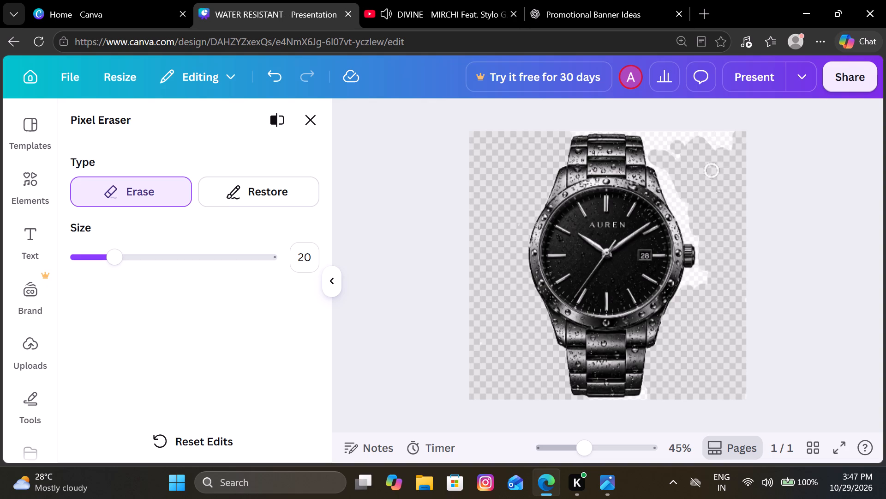
drag(717, 154, 701, 146)
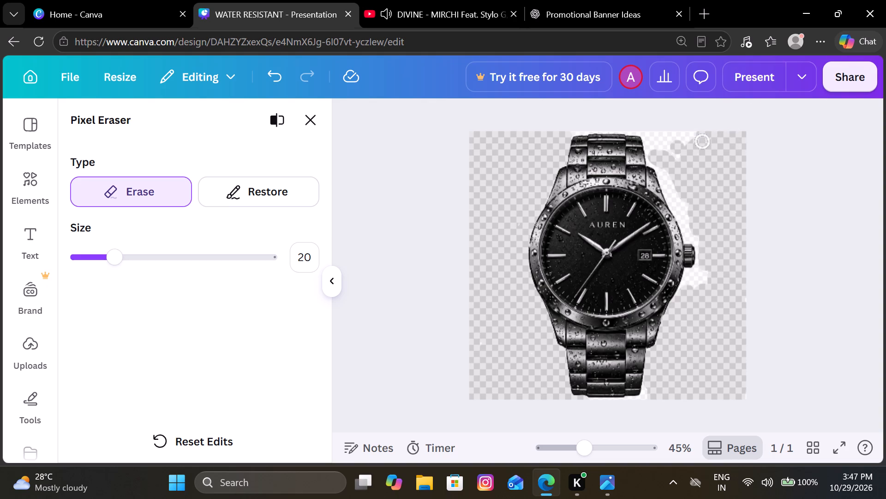
drag(701, 146, 658, 144)
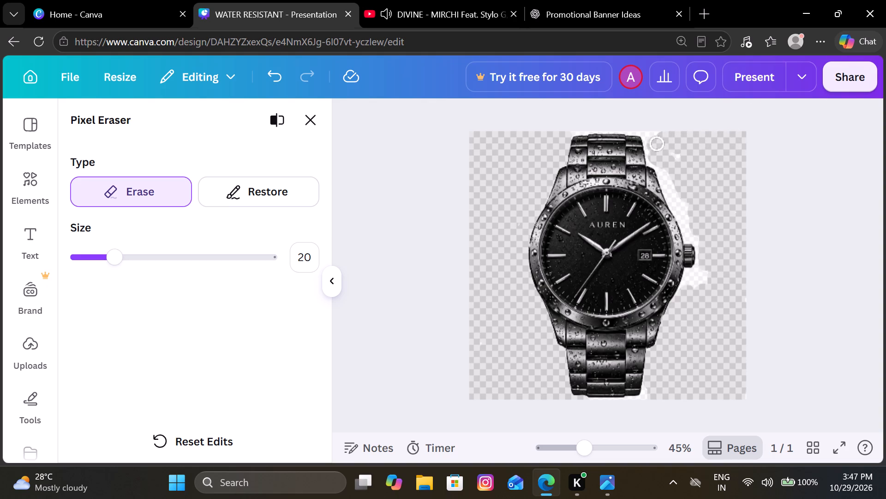
Erase the background close along the upper bracelet's right edge, the upper-right lug and the case edge down to just above the crown.
drag(658, 144, 650, 137)
drag(650, 137, 654, 153)
drag(654, 153, 665, 169)
drag(665, 169, 667, 182)
drag(667, 182, 675, 198)
drag(675, 198, 679, 208)
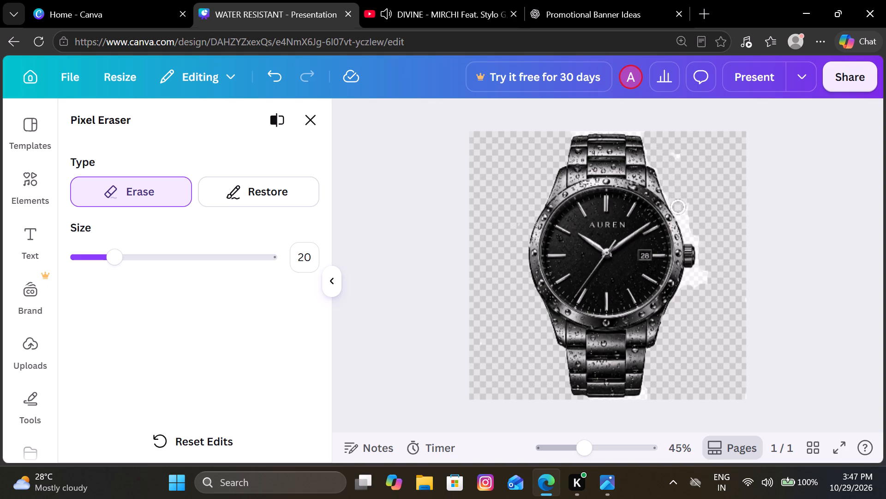
drag(679, 208, 686, 218)
scroll(734, 186, left, 1)
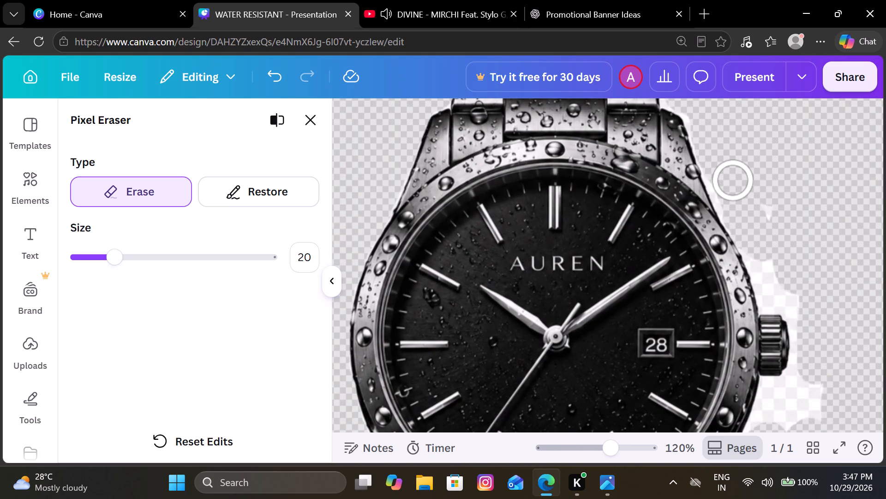
drag(722, 174, 724, 186)
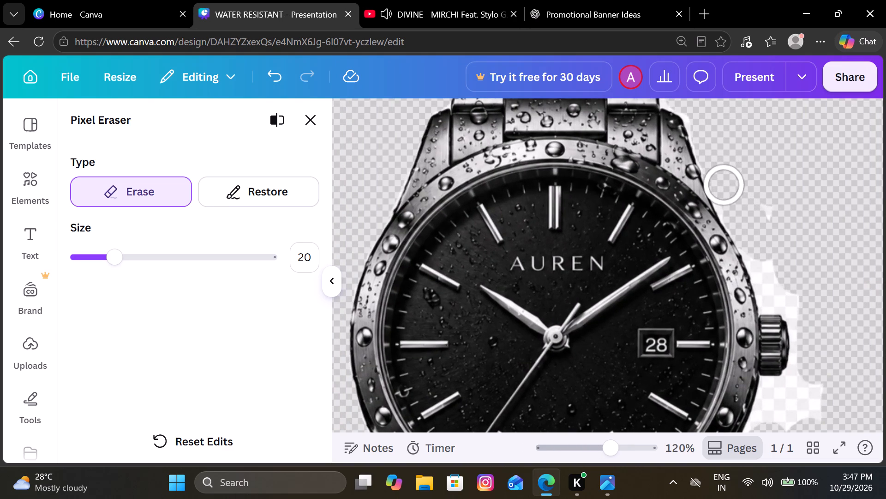
drag(724, 186, 744, 219)
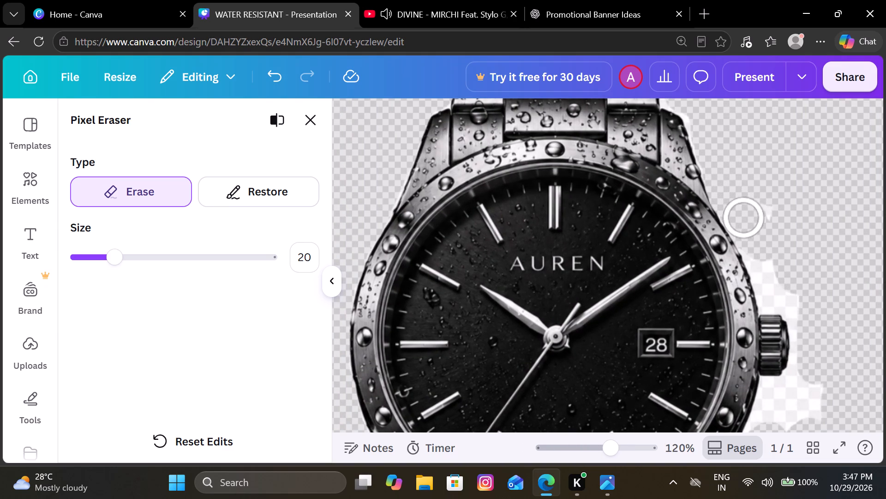
drag(744, 219, 763, 255)
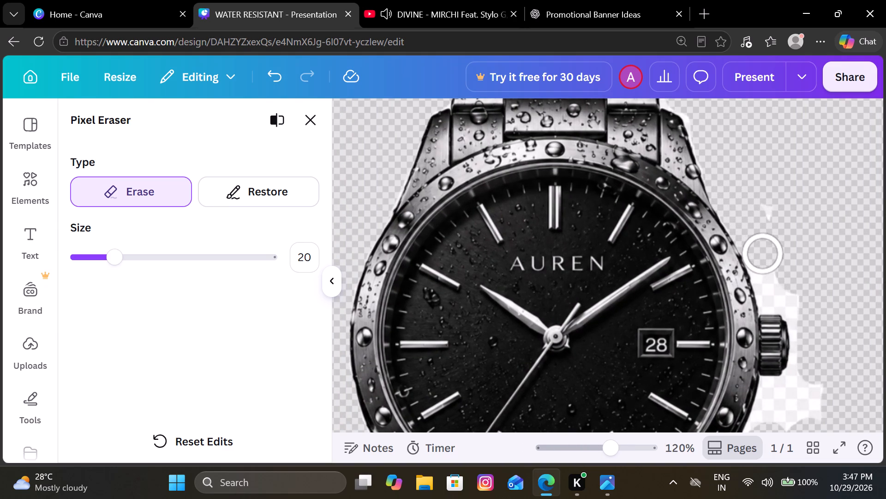
drag(763, 255, 771, 285)
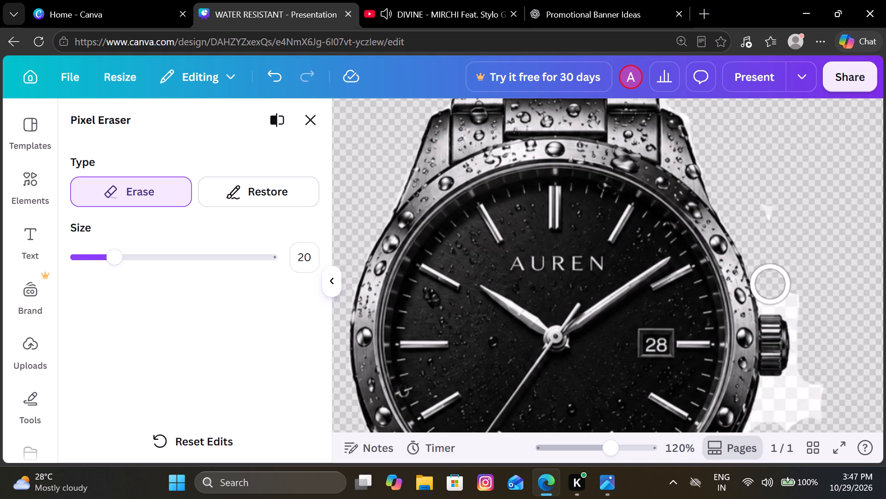
drag(771, 285, 772, 290)
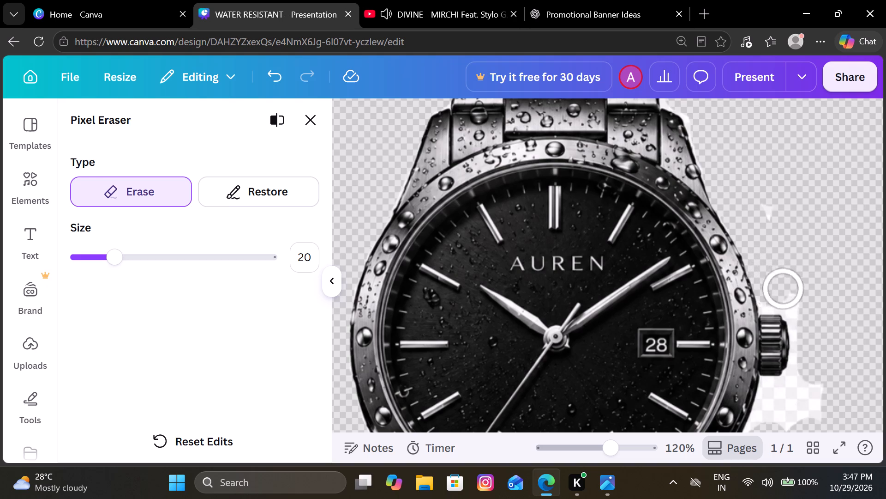
Erase the background around the crown, from above it, around its outer side and back to the case edge below it.
scroll(800, 275, down, 1)
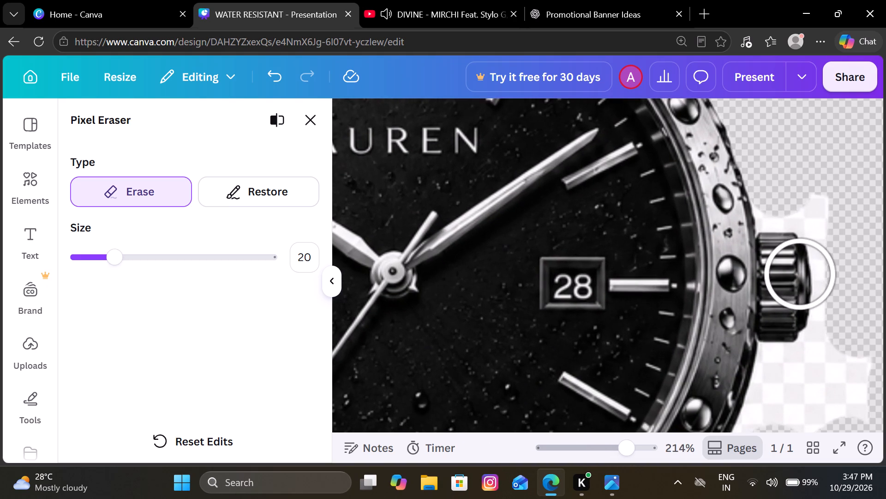
drag(781, 183, 781, 188)
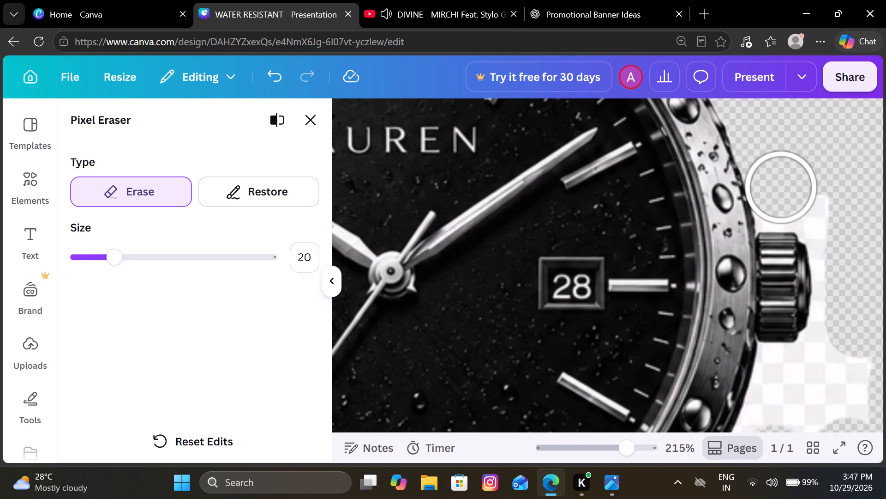
drag(781, 188, 817, 203)
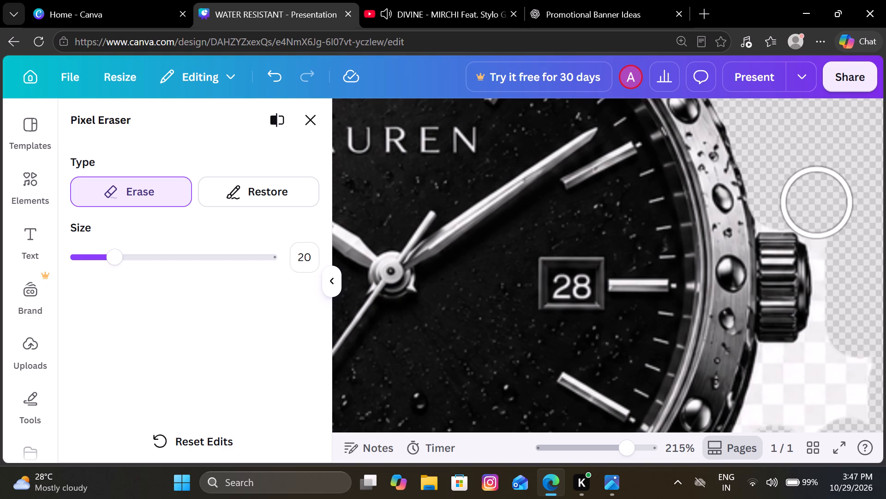
drag(817, 203, 839, 231)
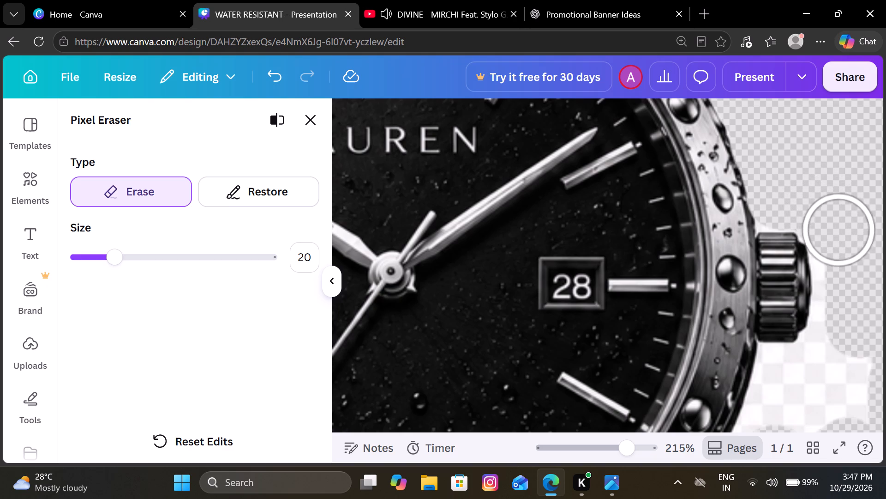
drag(839, 231, 845, 272)
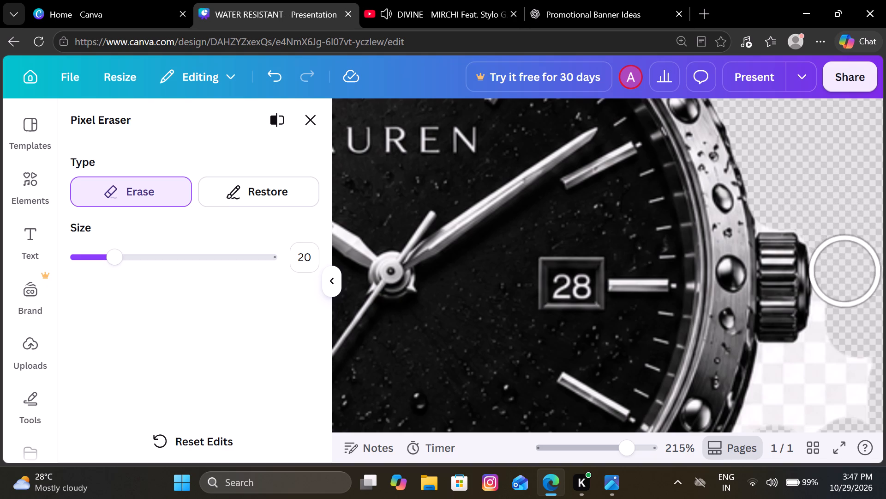
drag(845, 272, 843, 327)
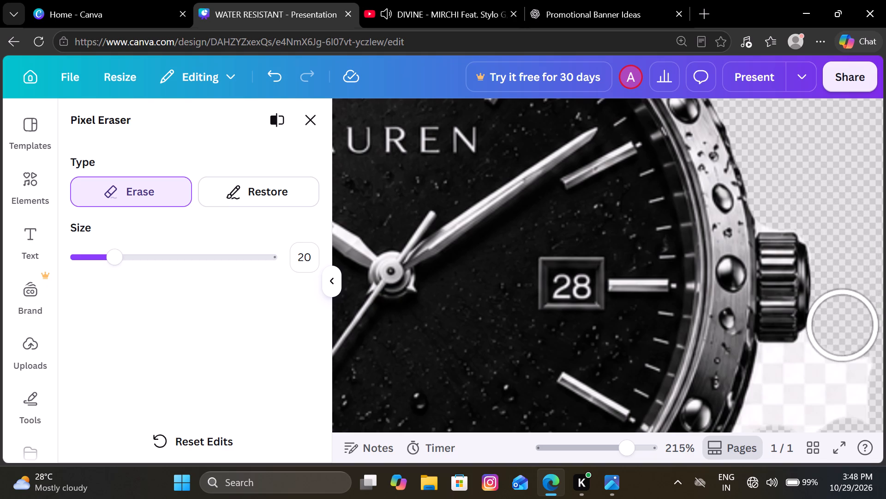
drag(843, 327, 840, 336)
drag(840, 336, 832, 353)
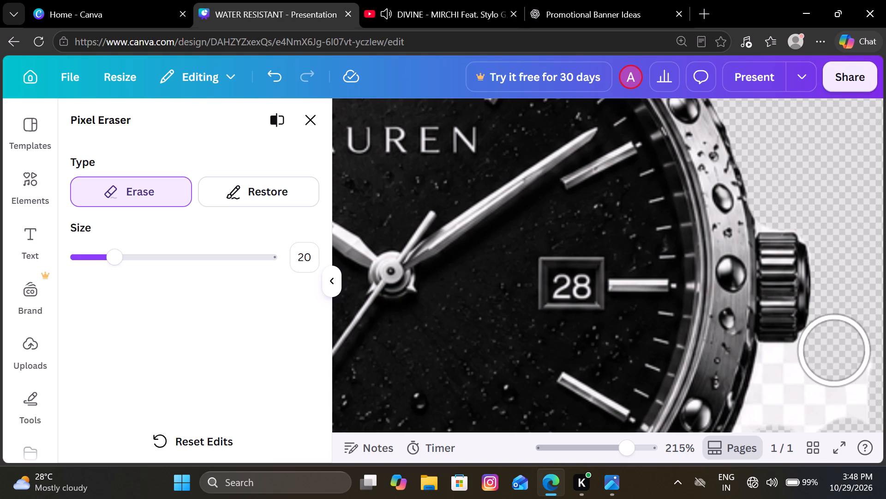
drag(832, 353, 808, 377)
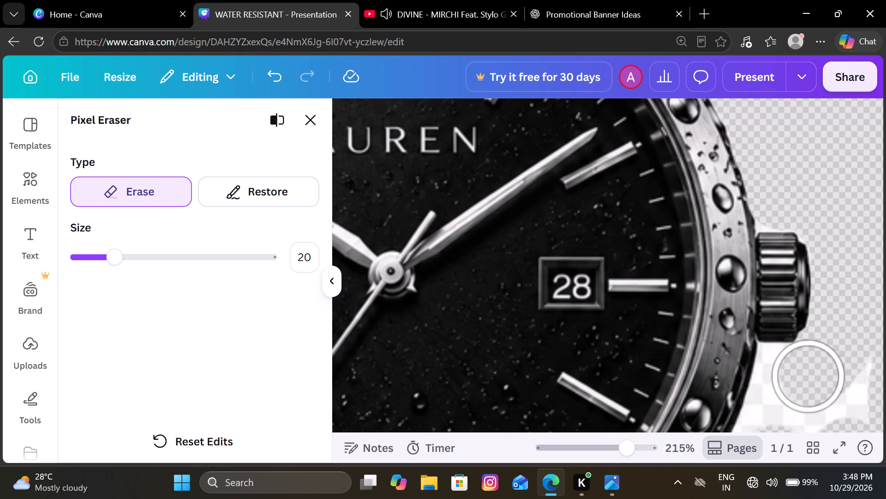
drag(808, 377, 788, 380)
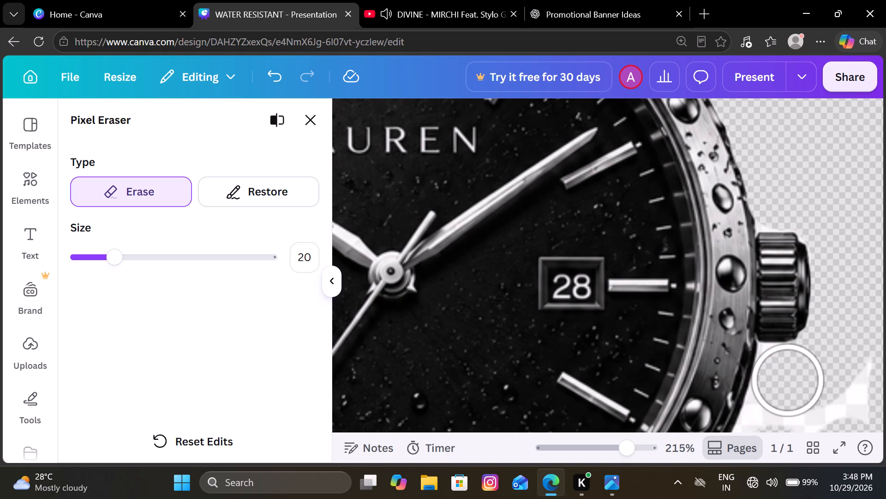
drag(788, 380, 795, 394)
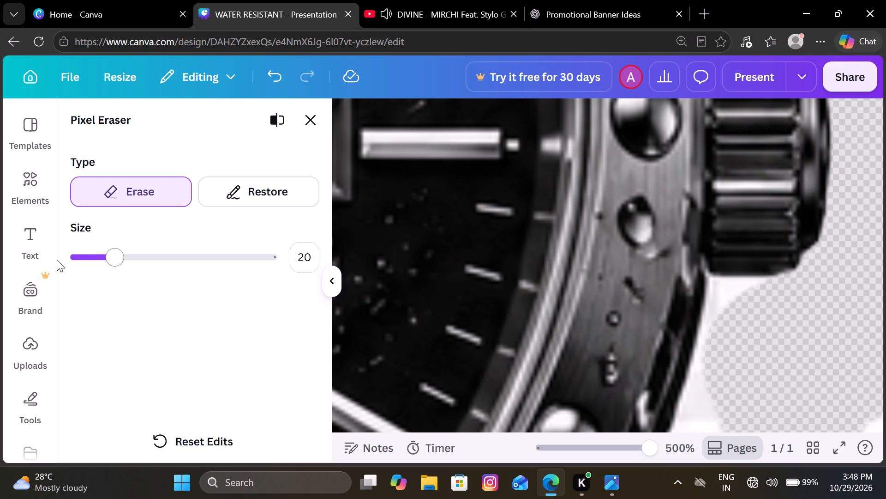
Set the eraser size to 1 and erase the white fringe under the crown and along the case edge just below it.
drag(114, 259, 52, 258)
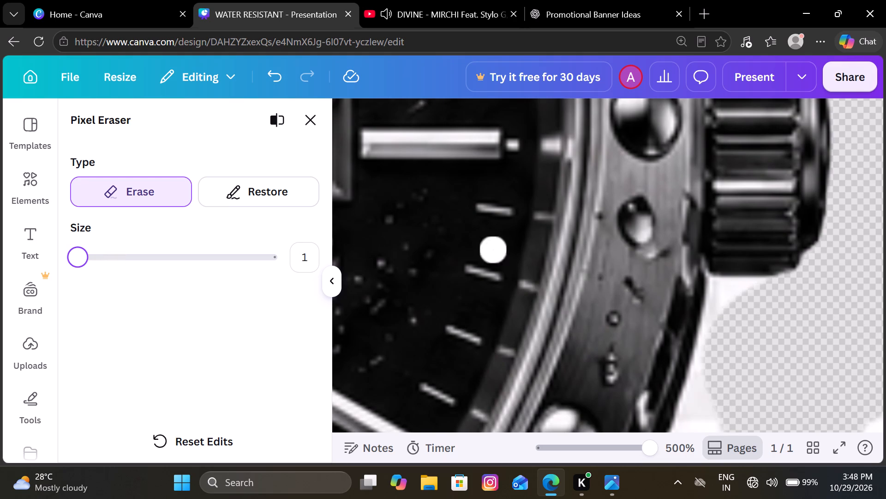
drag(724, 292, 768, 291)
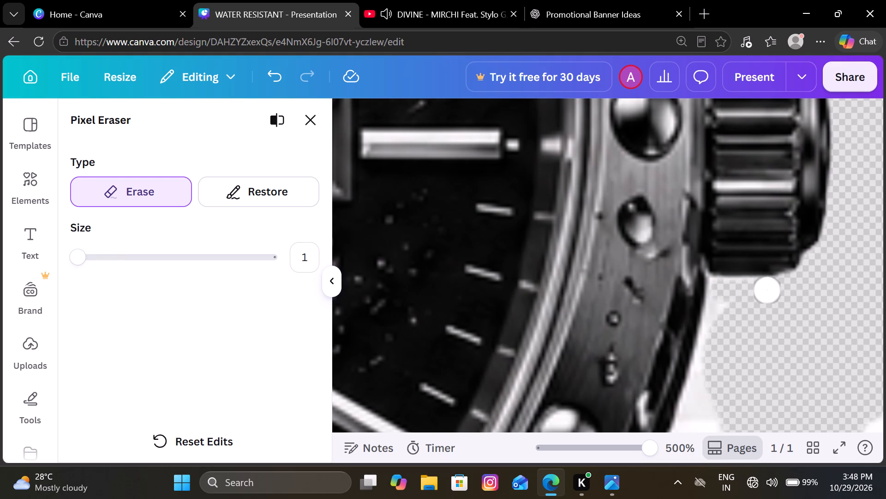
drag(768, 291, 703, 365)
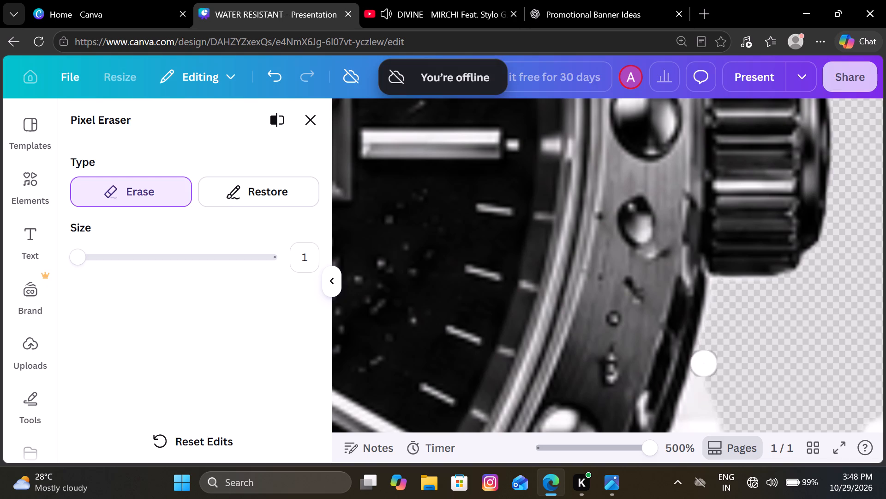
drag(703, 365, 700, 375)
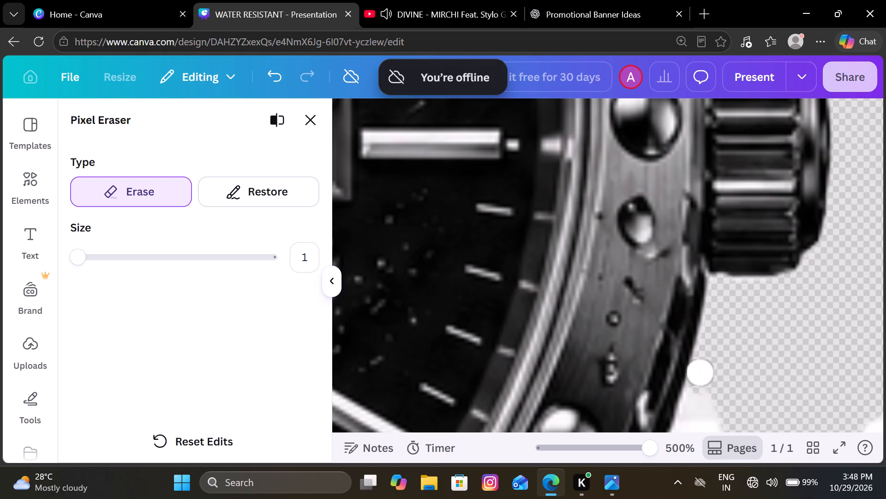
drag(700, 375, 693, 397)
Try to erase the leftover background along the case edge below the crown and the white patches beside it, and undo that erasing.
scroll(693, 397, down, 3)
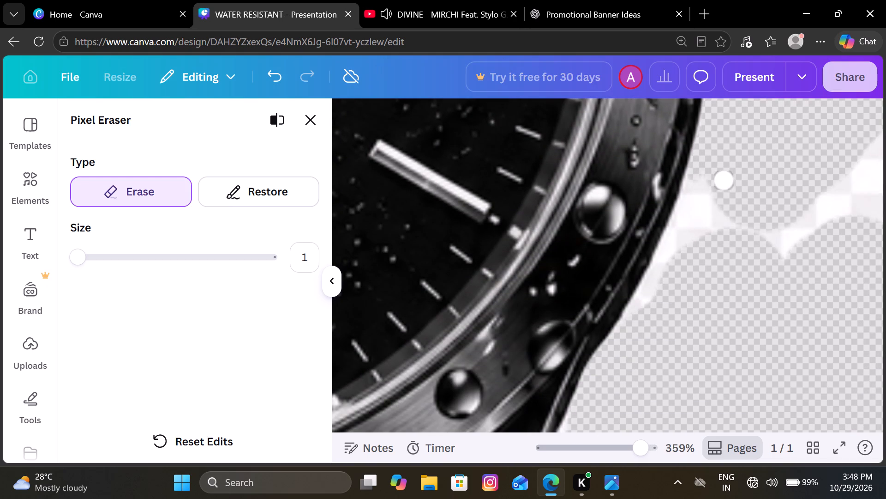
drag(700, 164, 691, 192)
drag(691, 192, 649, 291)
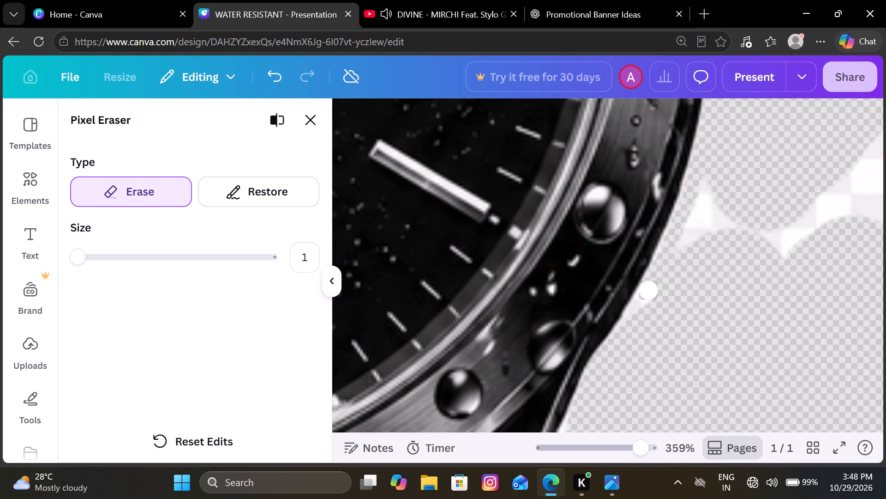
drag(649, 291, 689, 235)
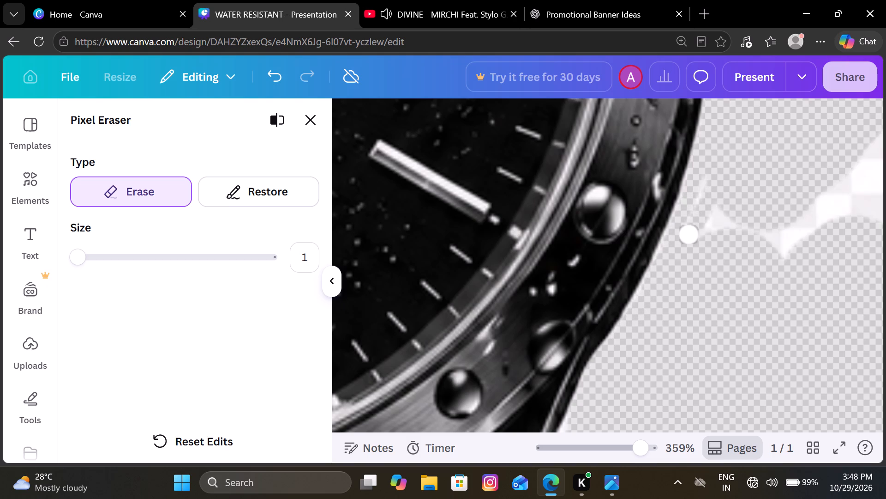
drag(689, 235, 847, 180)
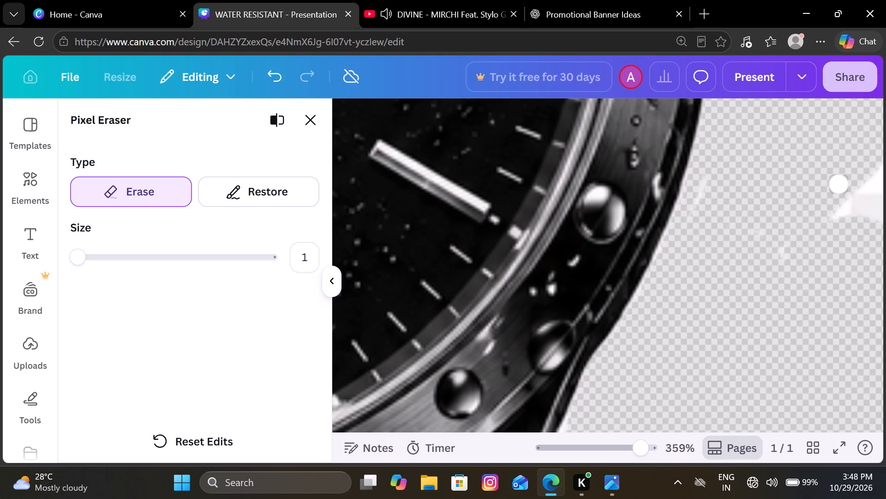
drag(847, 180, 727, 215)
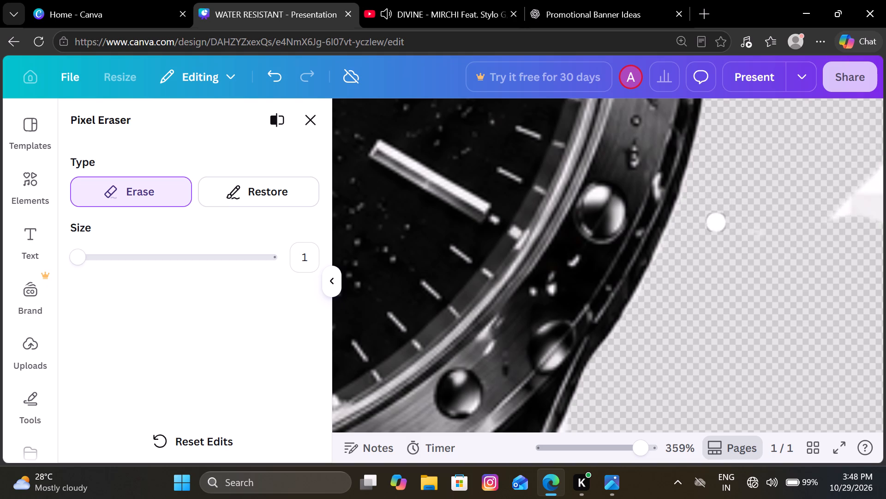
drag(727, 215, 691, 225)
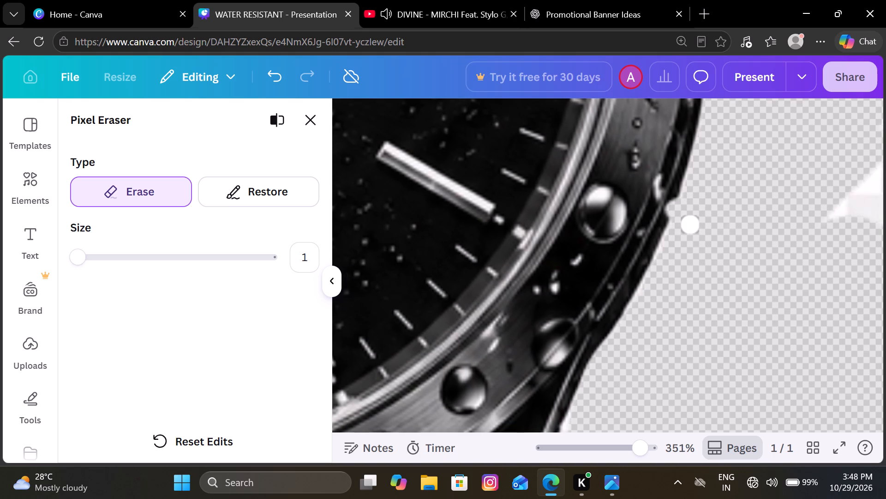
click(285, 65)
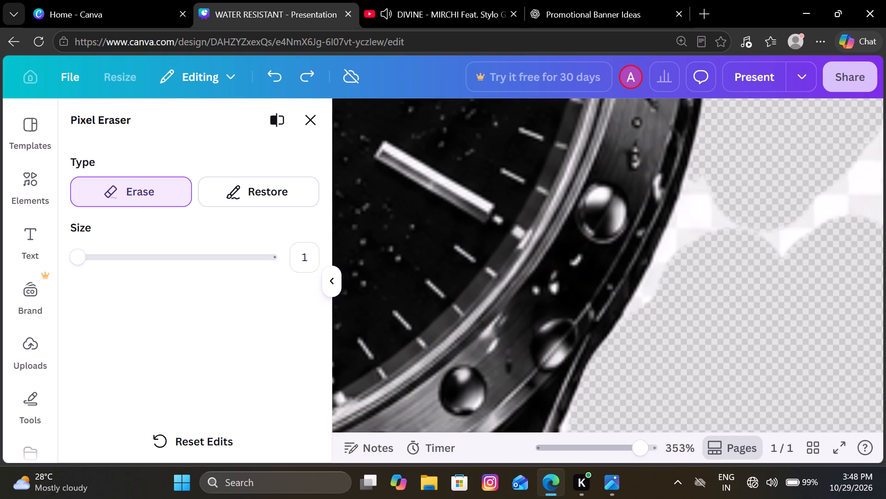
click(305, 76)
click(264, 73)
Erase the white fringe along the case edge from below the crown to the lower-right lug, and the leftover white patches beside it.
drag(700, 168, 690, 182)
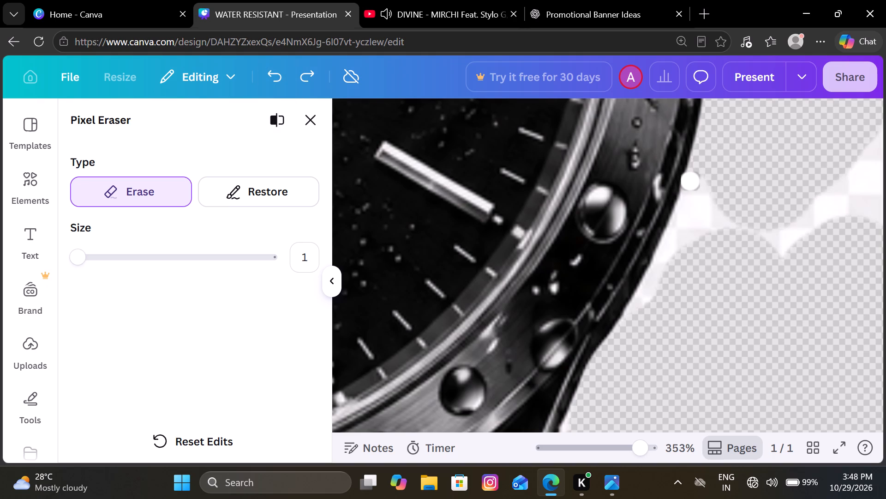
drag(690, 182, 683, 210)
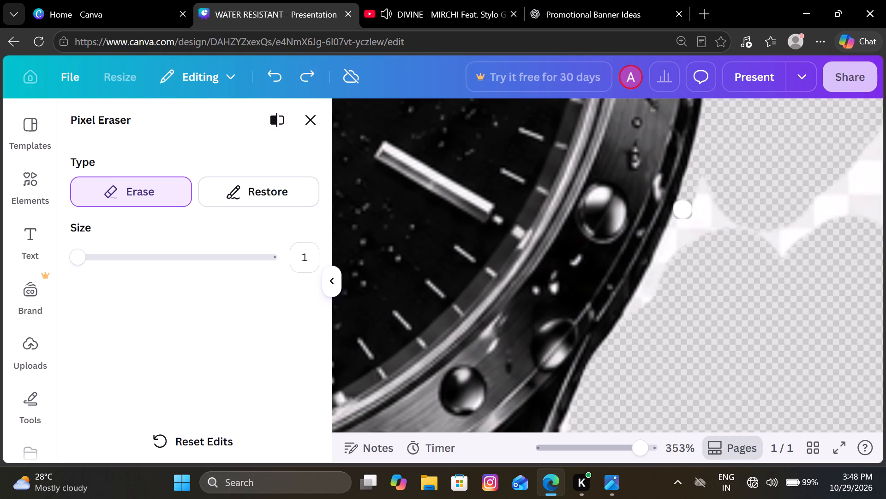
drag(683, 210, 666, 243)
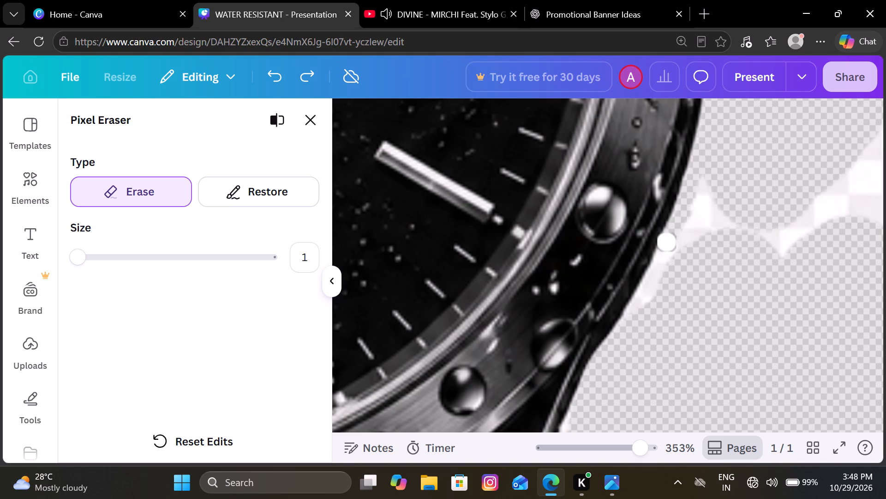
drag(666, 243, 638, 367)
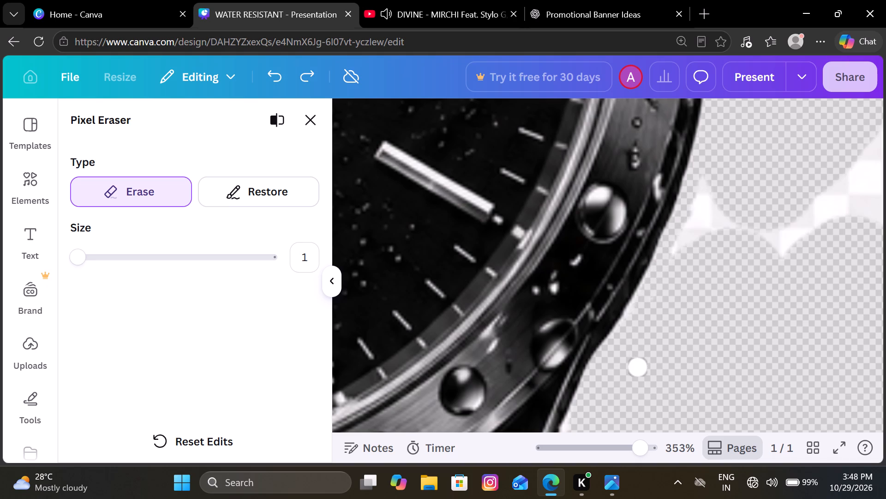
drag(715, 170, 678, 246)
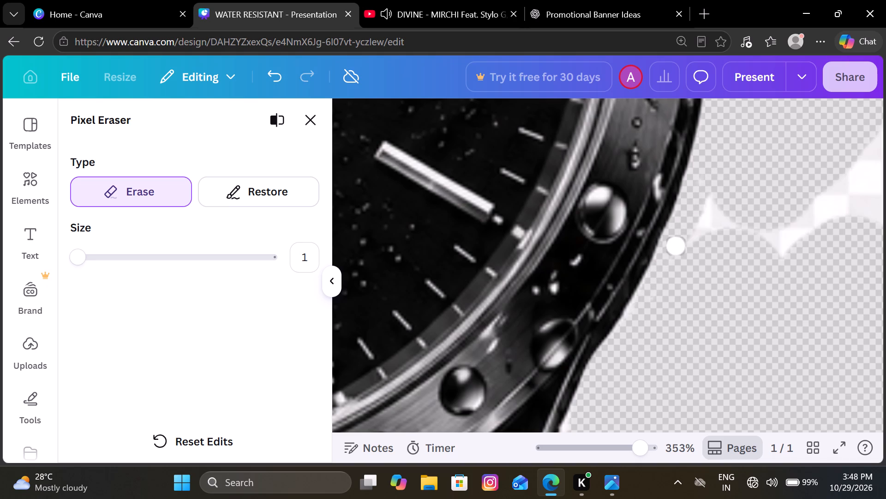
drag(678, 246, 885, 164)
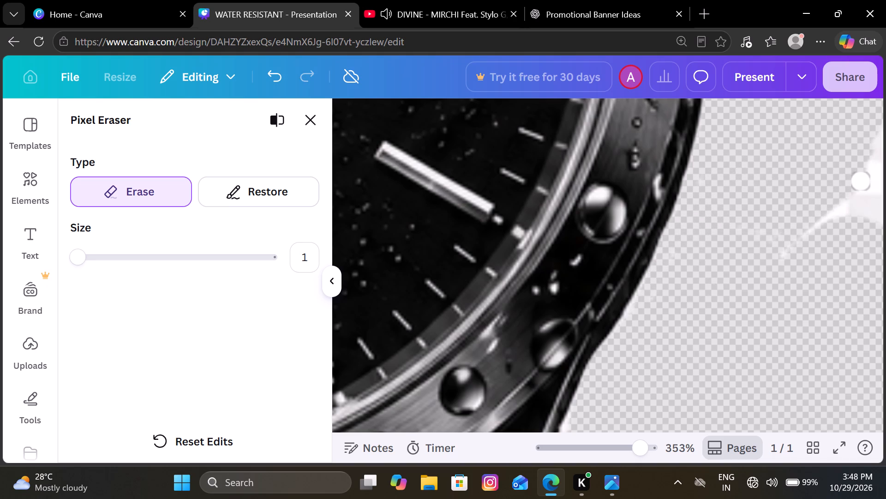
drag(885, 164, 599, 385)
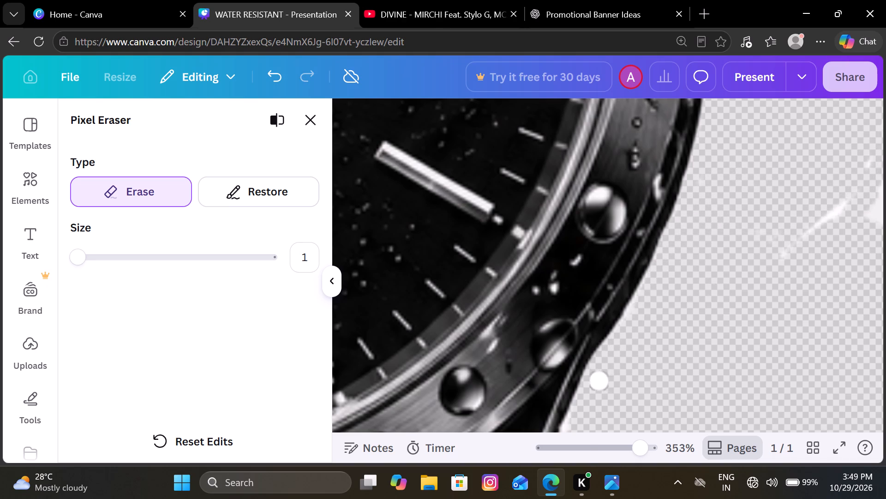
drag(599, 385, 586, 445)
Restore the eaten-away outer edge of the lower-right lug at brush size 1, and switch back to erasing.
scroll(586, 445, down, 4)
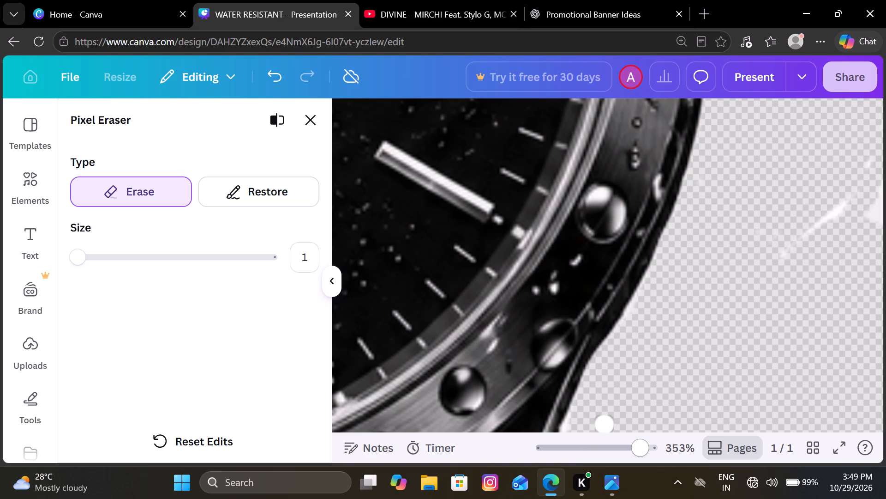
scroll(734, 304, down, 2)
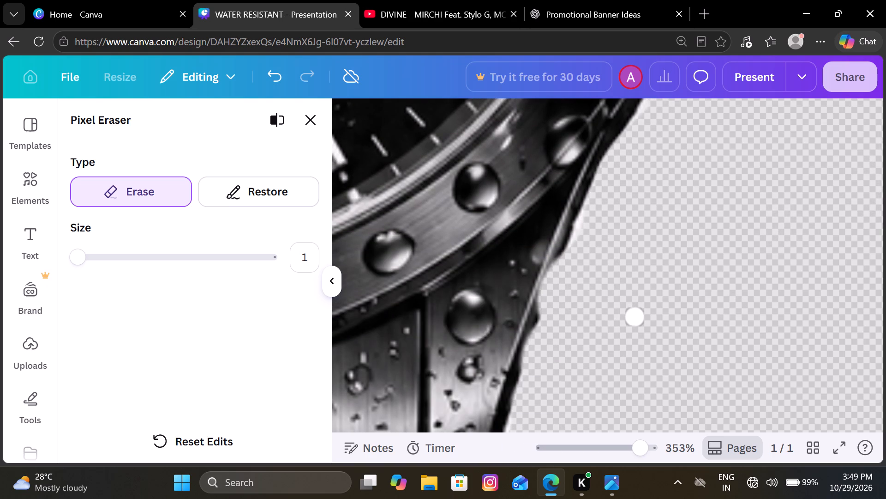
click(277, 191)
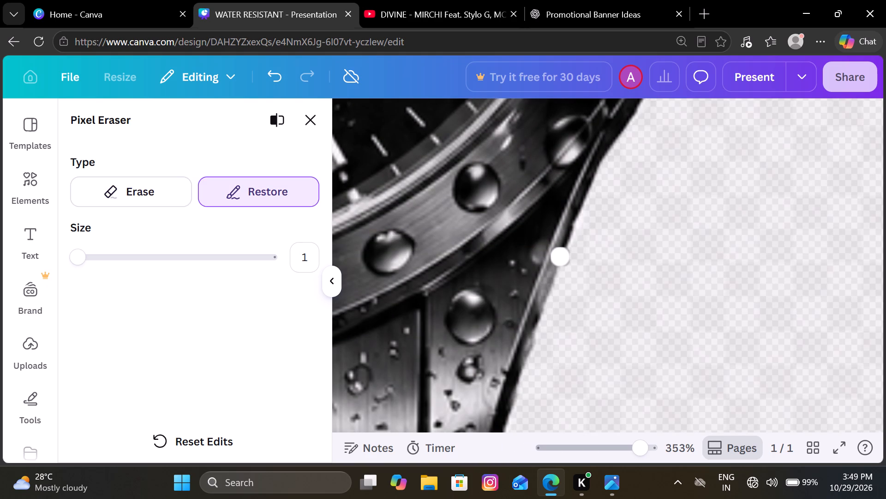
click(168, 181)
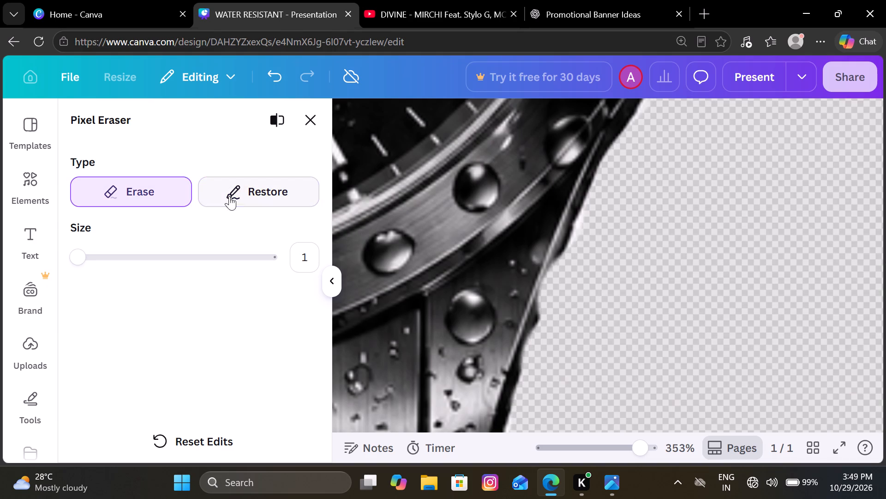
click(258, 202)
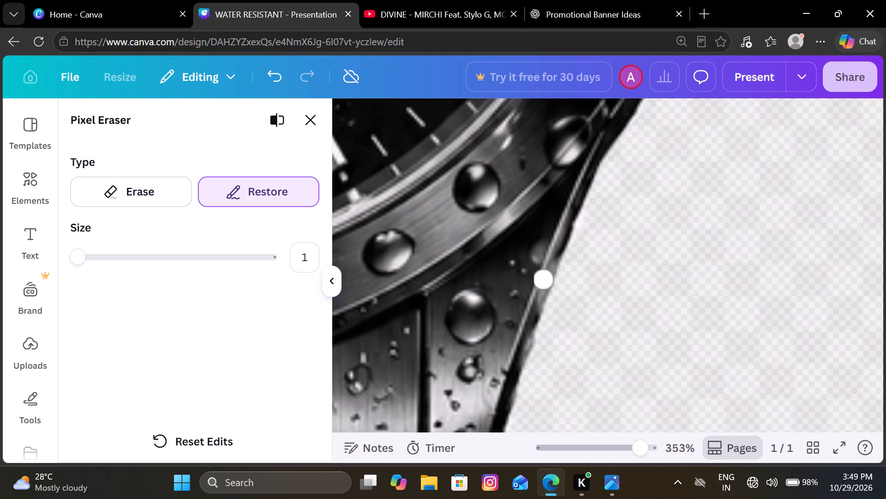
drag(550, 255, 548, 271)
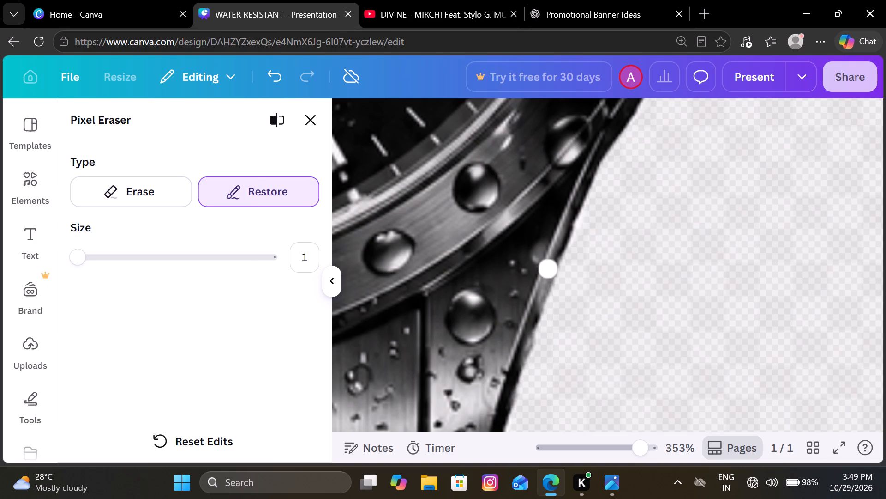
drag(548, 271, 512, 361)
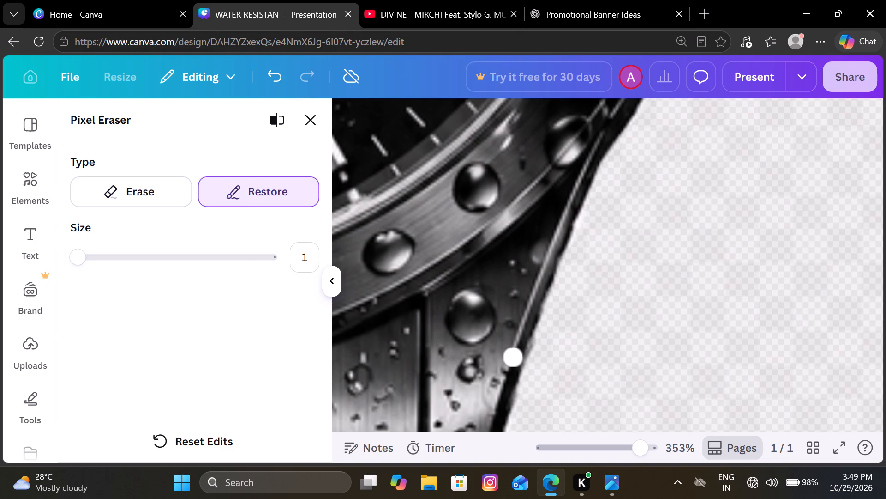
drag(512, 361, 565, 211)
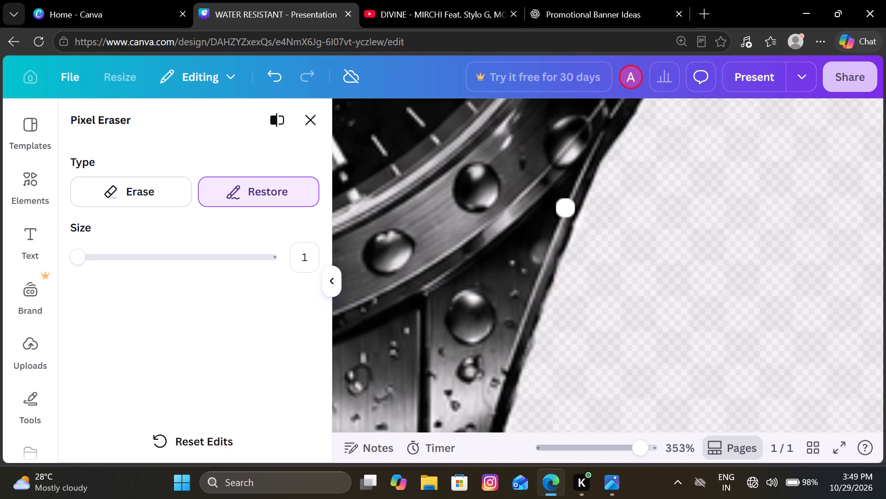
drag(565, 211, 186, 186)
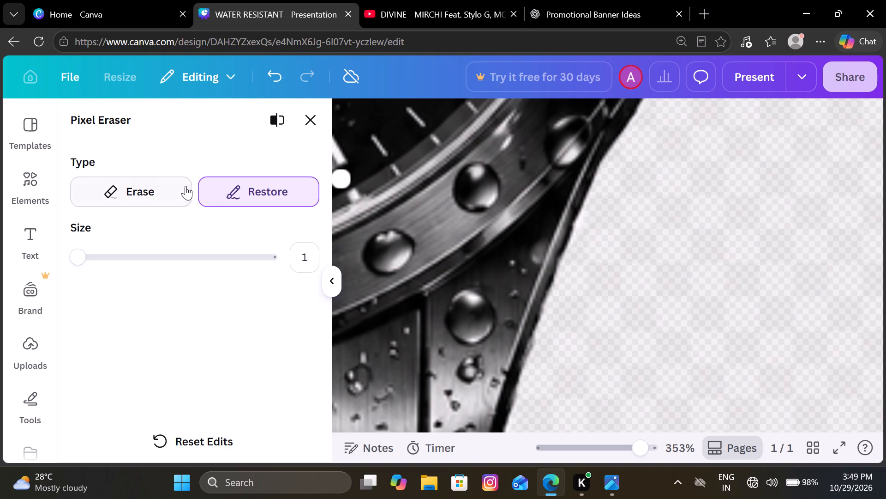
drag(186, 186, 185, 186)
click(154, 181)
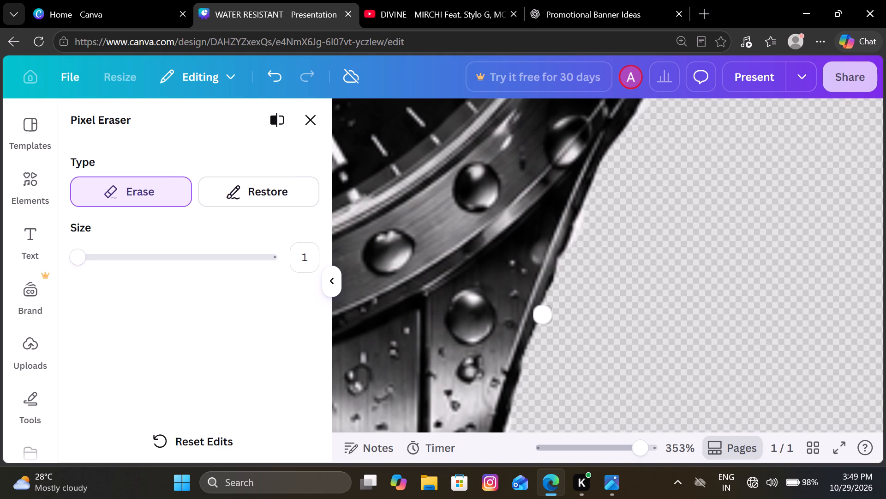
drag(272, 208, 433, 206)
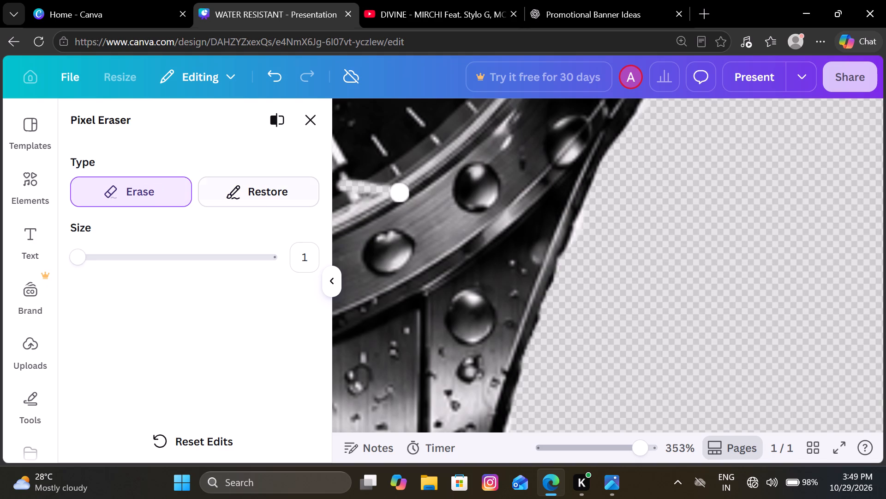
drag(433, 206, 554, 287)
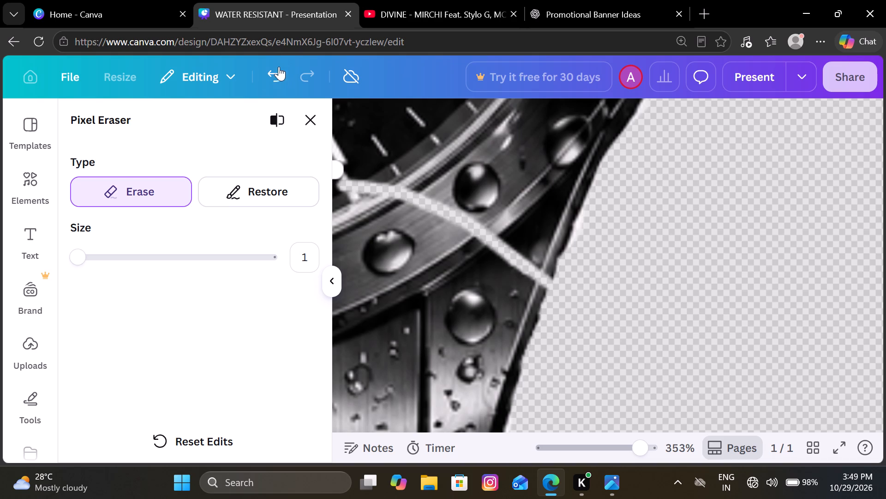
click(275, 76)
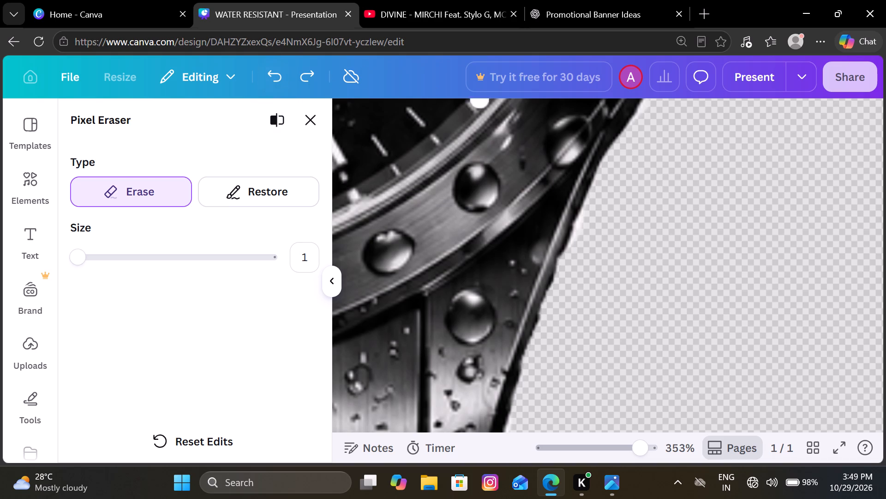
Set the eraser size to 71 and erase the leftover white patches in the empty area beside the lower-right case.
scroll(700, 240, left, 1)
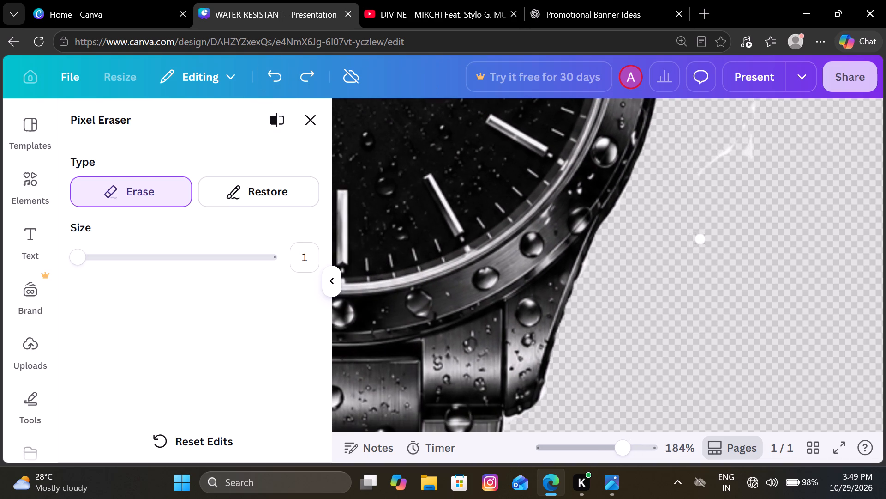
click(215, 258)
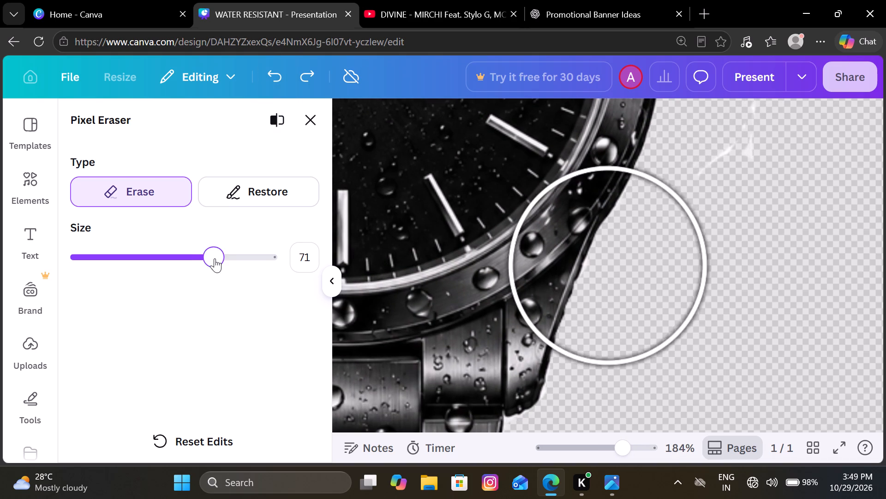
drag(785, 158, 805, 154)
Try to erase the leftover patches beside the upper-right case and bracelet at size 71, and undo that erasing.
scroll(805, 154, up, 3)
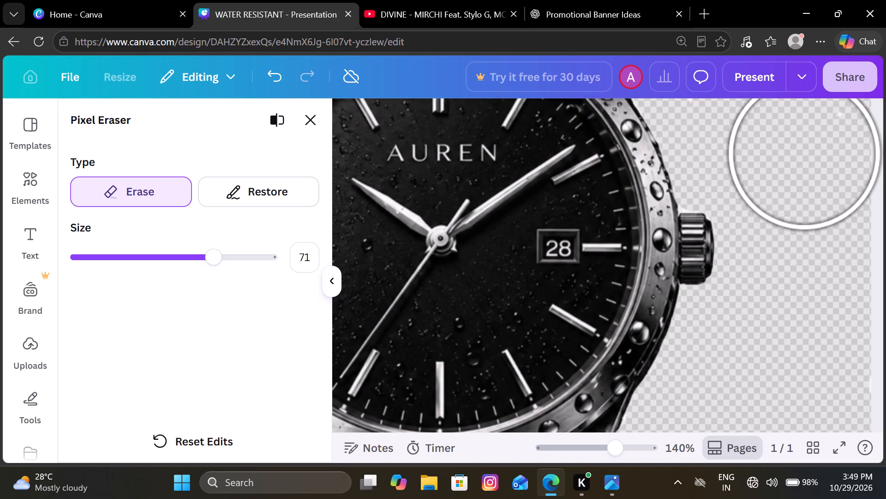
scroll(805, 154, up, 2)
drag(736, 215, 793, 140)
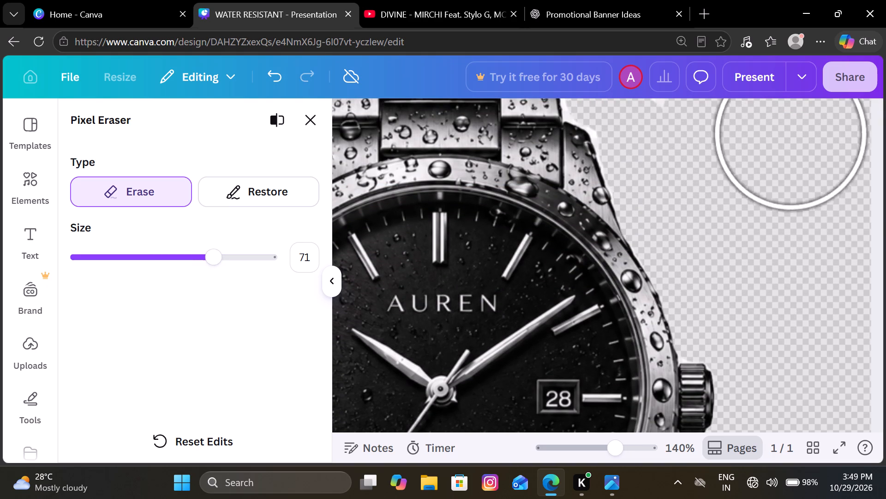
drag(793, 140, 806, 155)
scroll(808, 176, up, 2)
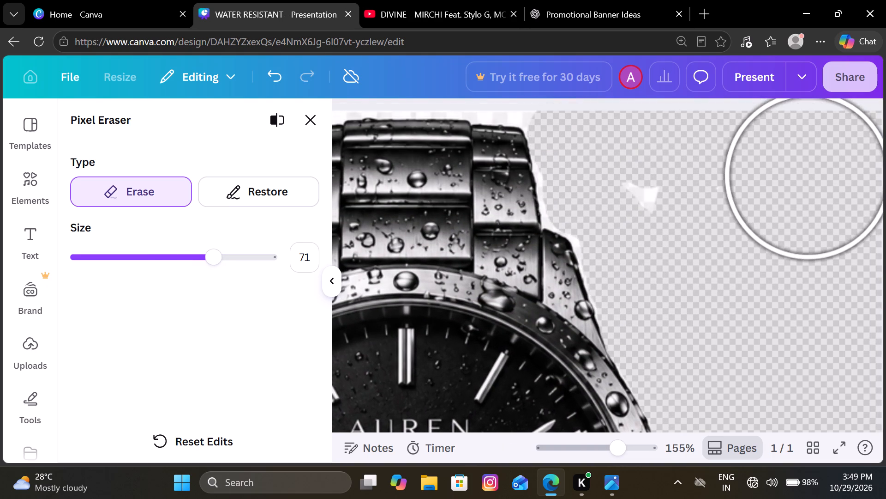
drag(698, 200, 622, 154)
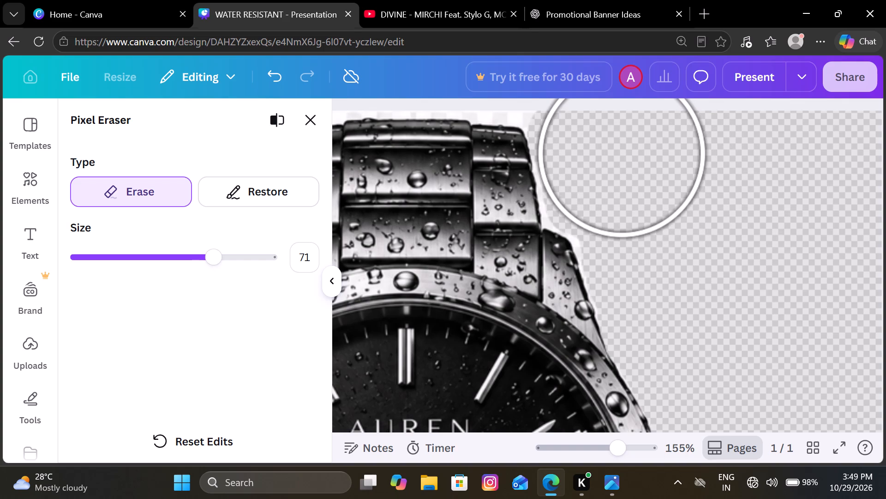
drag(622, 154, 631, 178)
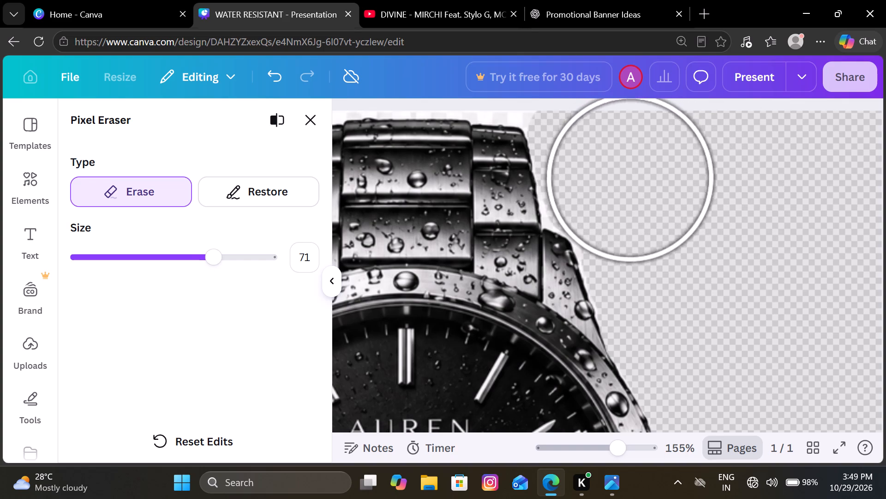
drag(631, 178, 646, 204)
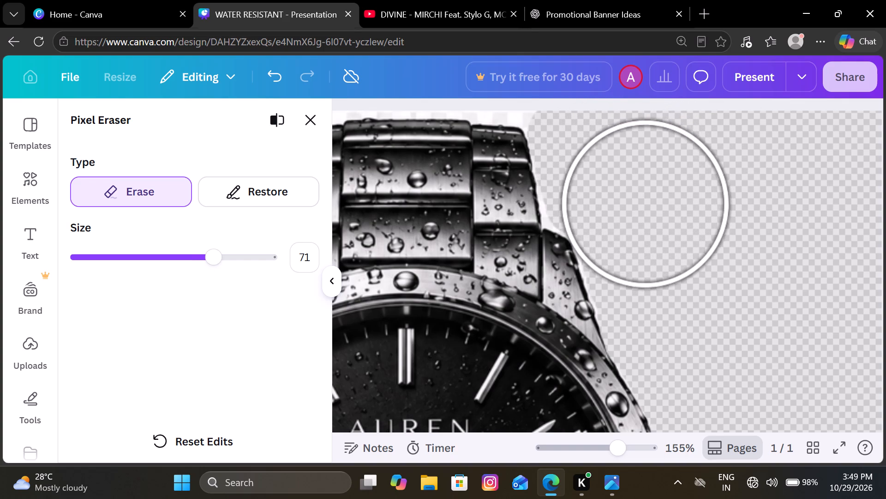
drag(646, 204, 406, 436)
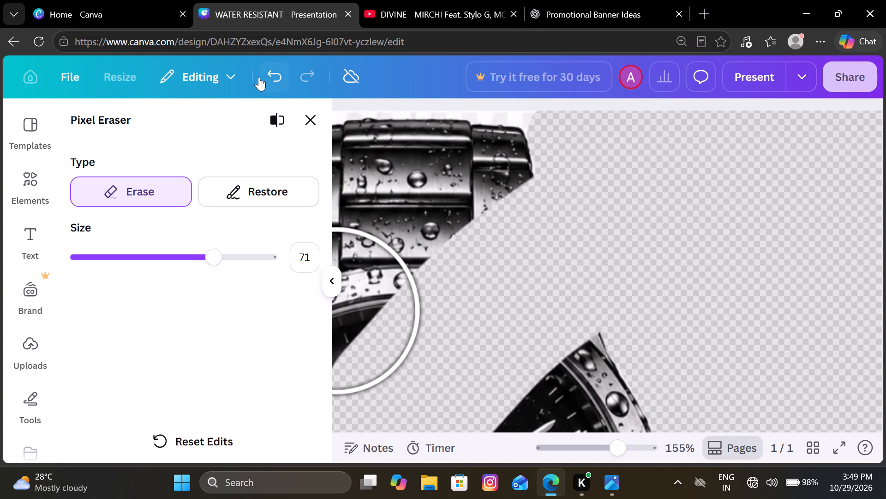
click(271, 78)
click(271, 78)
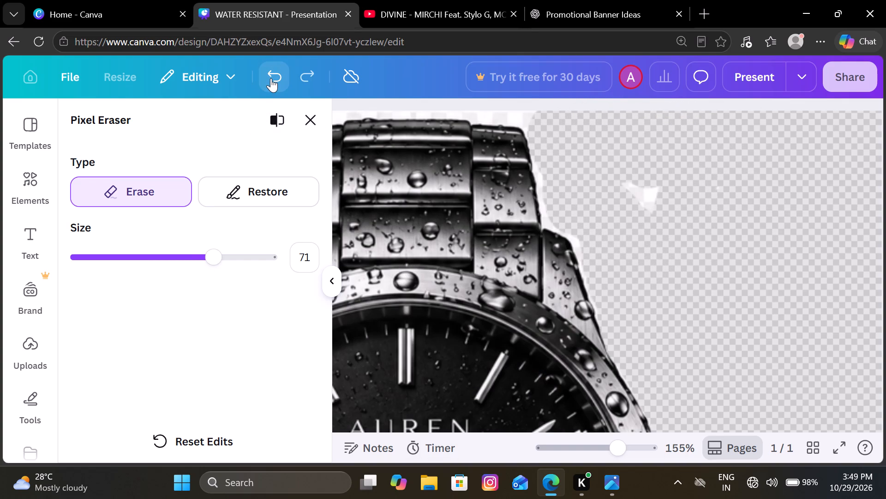
Set the eraser size to 16 and erase the leftover white patches in the empty area beside the upper-right bracelet and case.
click(144, 262)
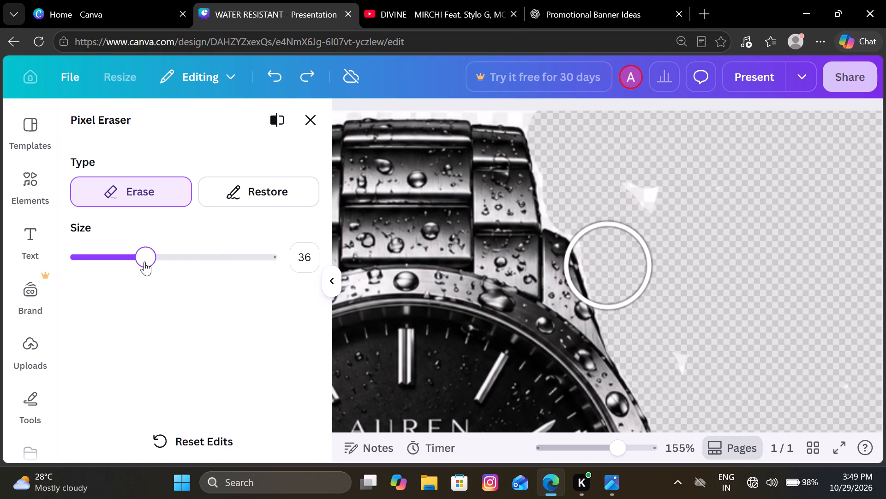
drag(144, 262, 106, 249)
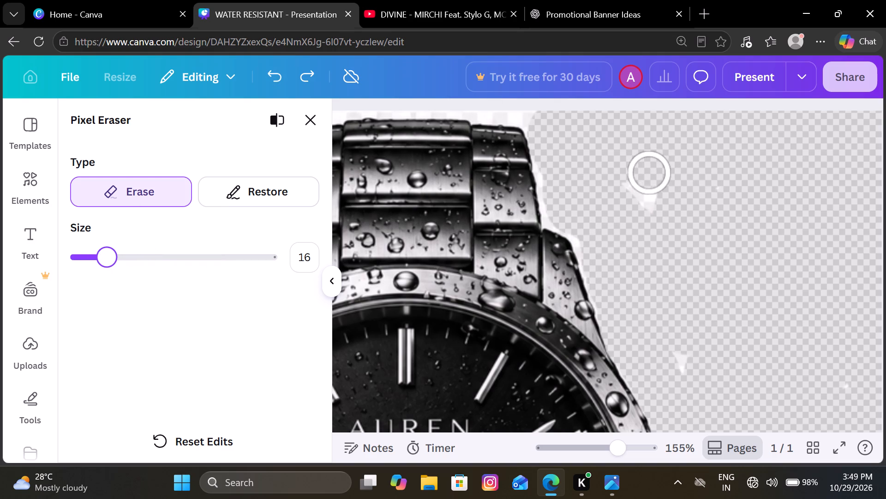
drag(642, 176, 871, 382)
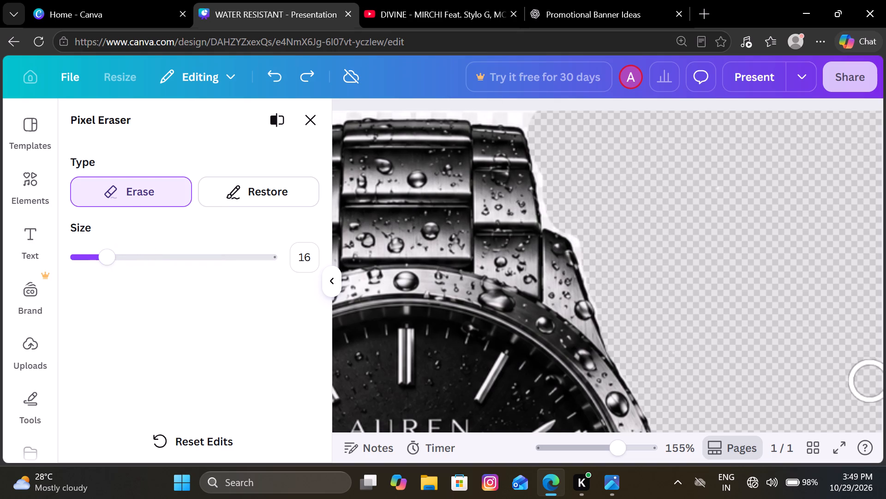
drag(871, 382, 598, 133)
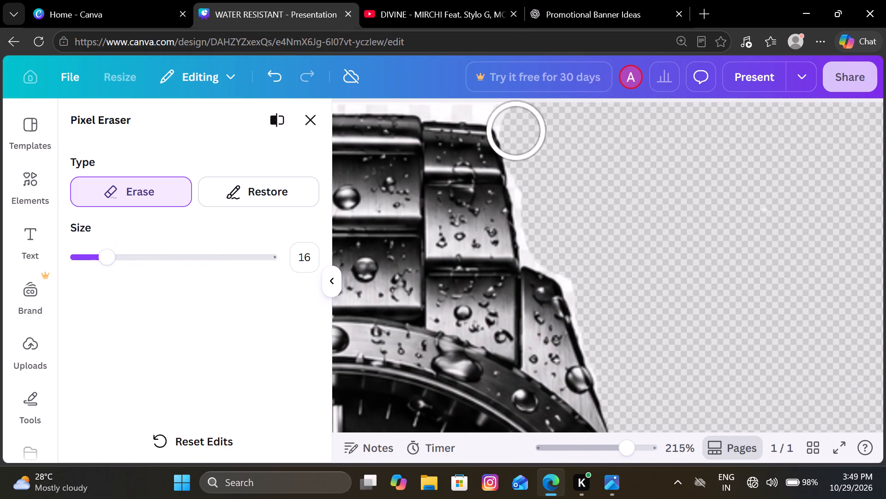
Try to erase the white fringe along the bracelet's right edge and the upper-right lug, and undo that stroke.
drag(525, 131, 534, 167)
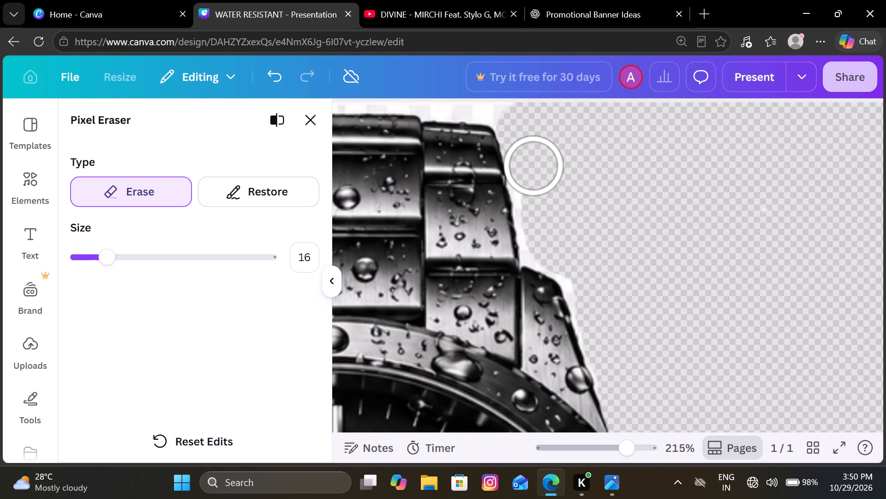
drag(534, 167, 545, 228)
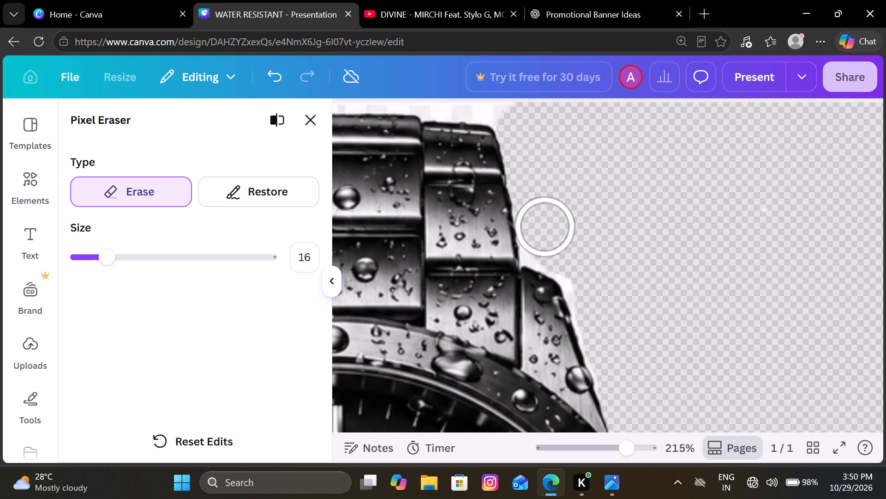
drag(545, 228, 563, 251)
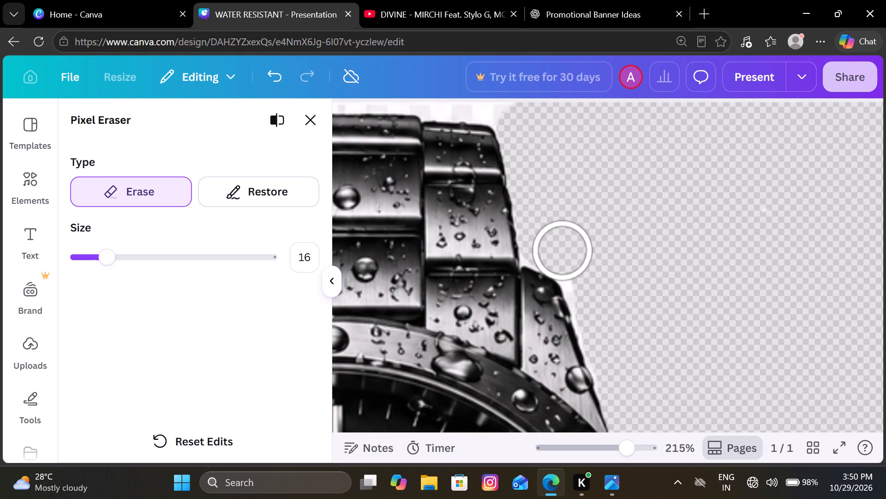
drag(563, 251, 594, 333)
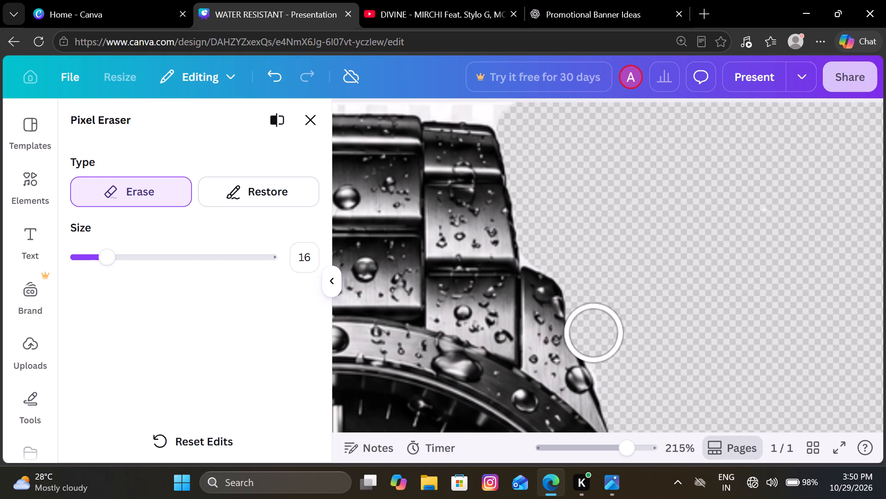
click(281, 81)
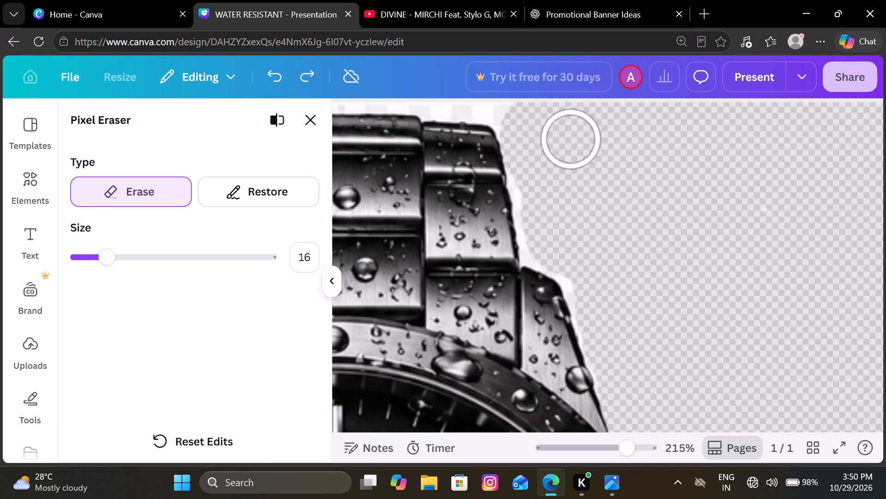
Erase the white fringe along the bracelet's upper-right edge and down the outside of the upper-right lug at size 16.
drag(535, 176, 544, 203)
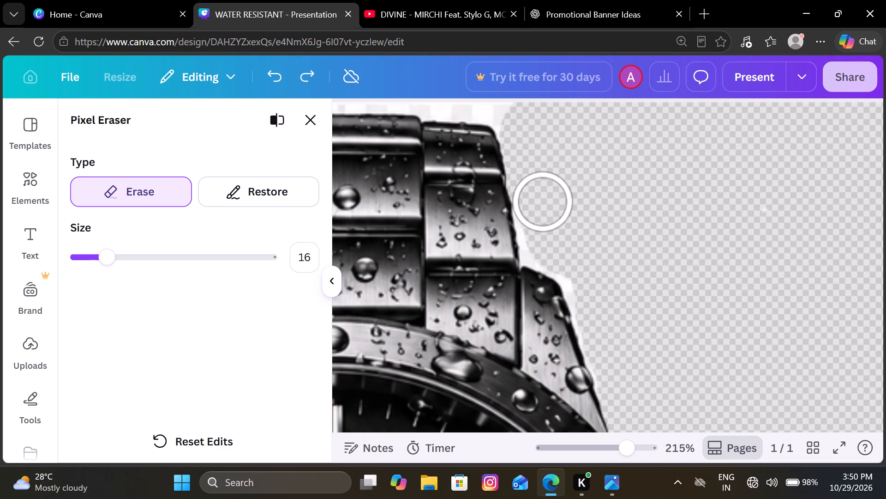
drag(544, 203, 547, 246)
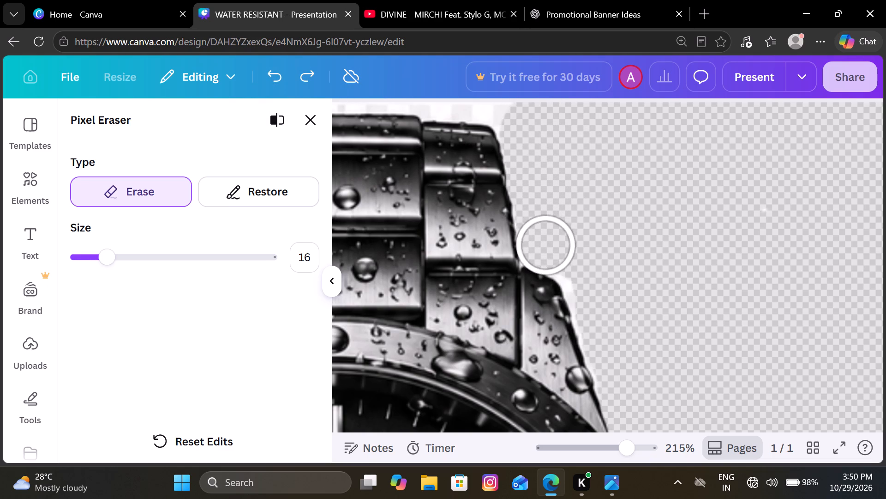
drag(547, 246, 574, 260)
drag(574, 260, 576, 264)
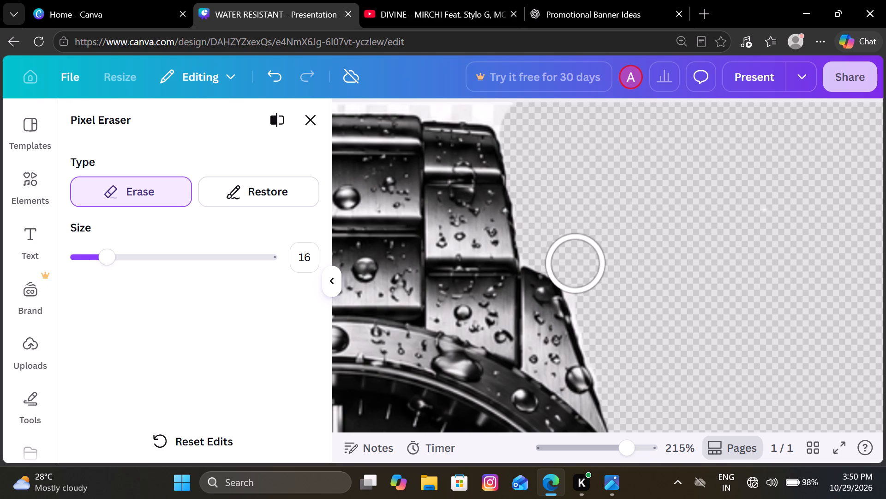
drag(576, 264, 599, 308)
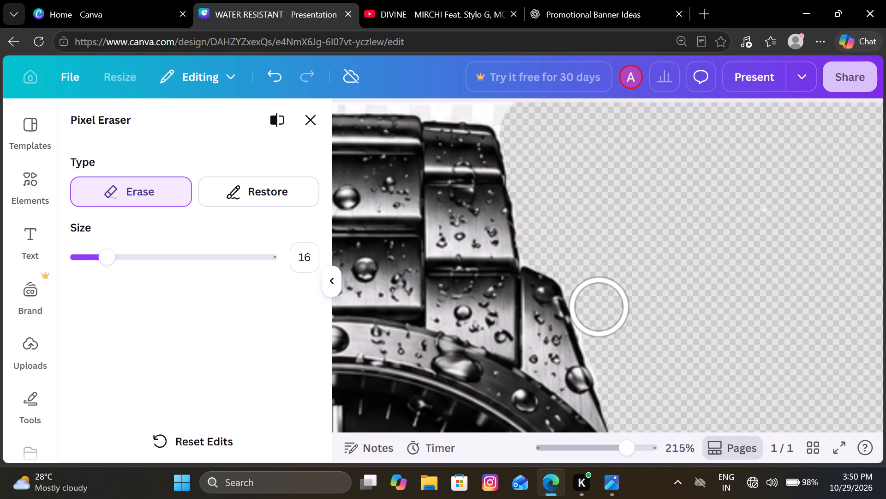
drag(599, 308, 614, 350)
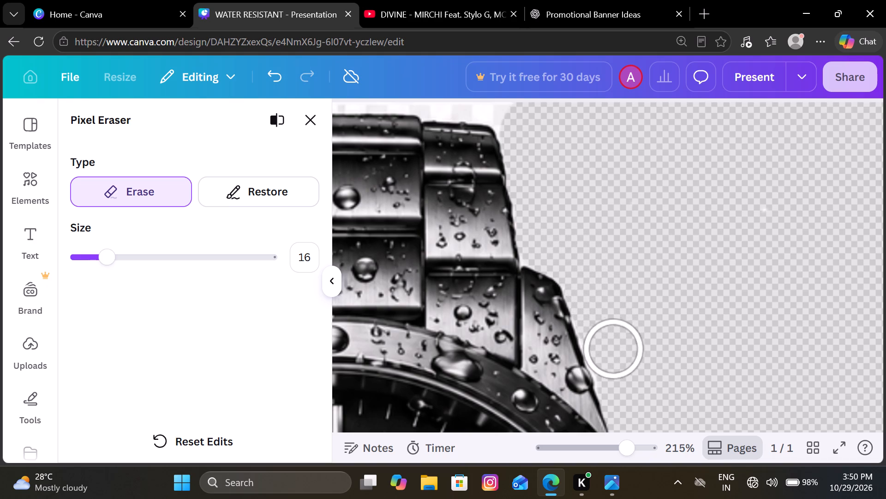
drag(614, 350, 638, 372)
Erase the leftover background around the bracelet's top-left corner and above its left outer link at size 16.
scroll(638, 372, up, 1)
scroll(638, 372, right, 2)
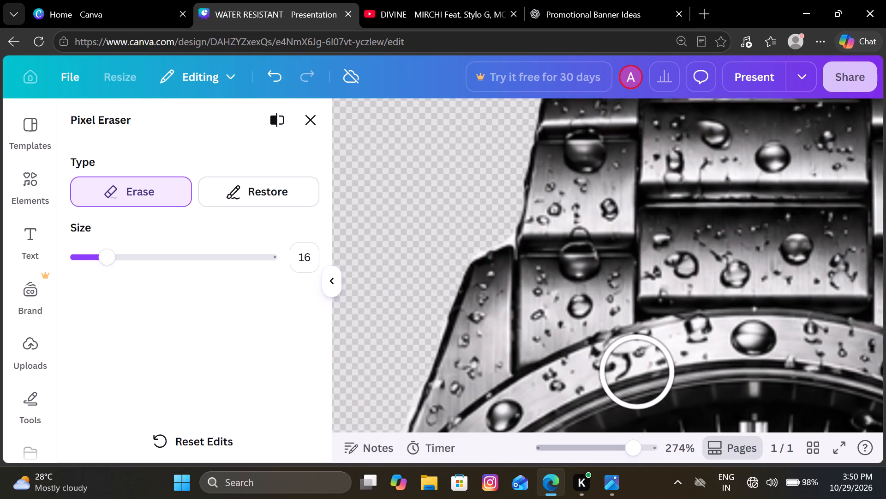
scroll(638, 372, up, 8)
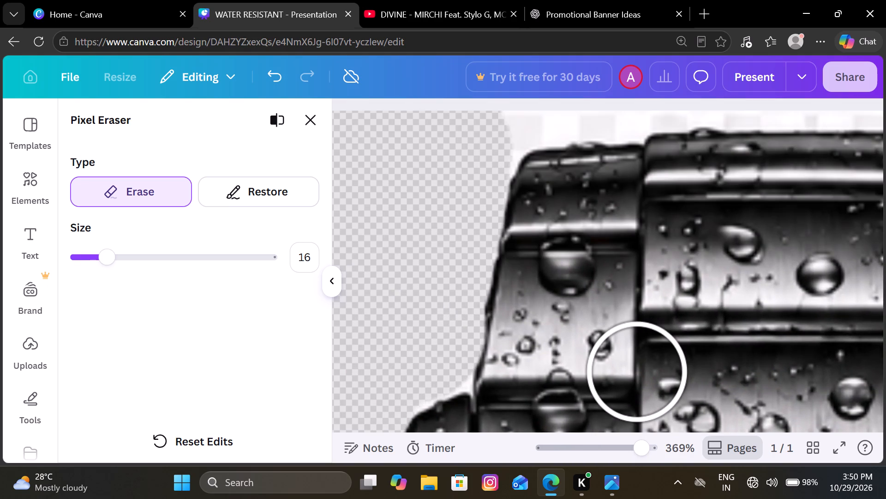
scroll(638, 372, up, 6)
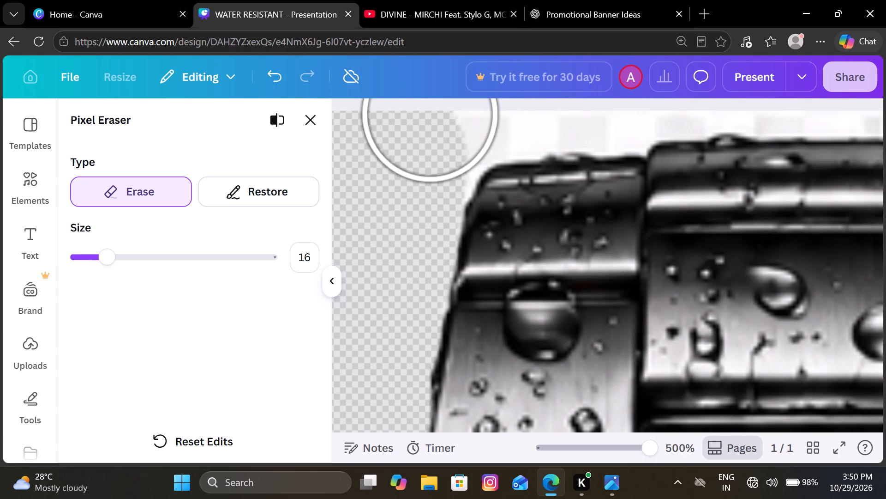
drag(426, 136, 464, 105)
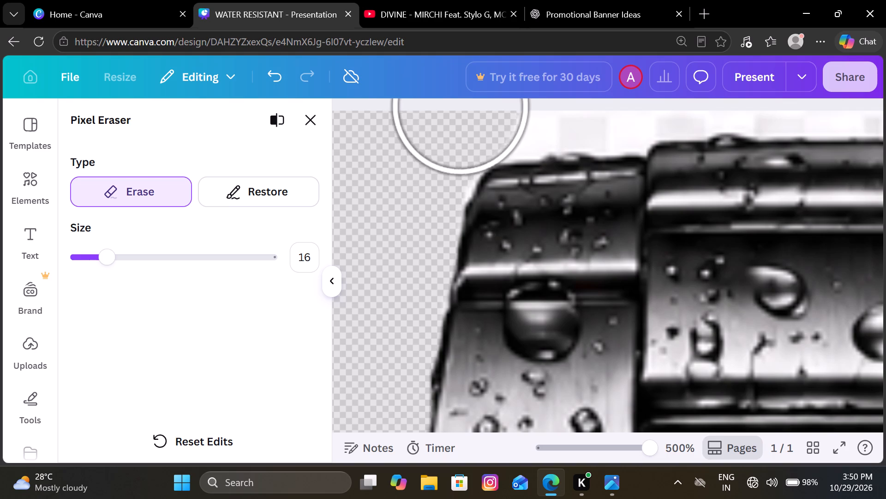
drag(464, 105, 543, 99)
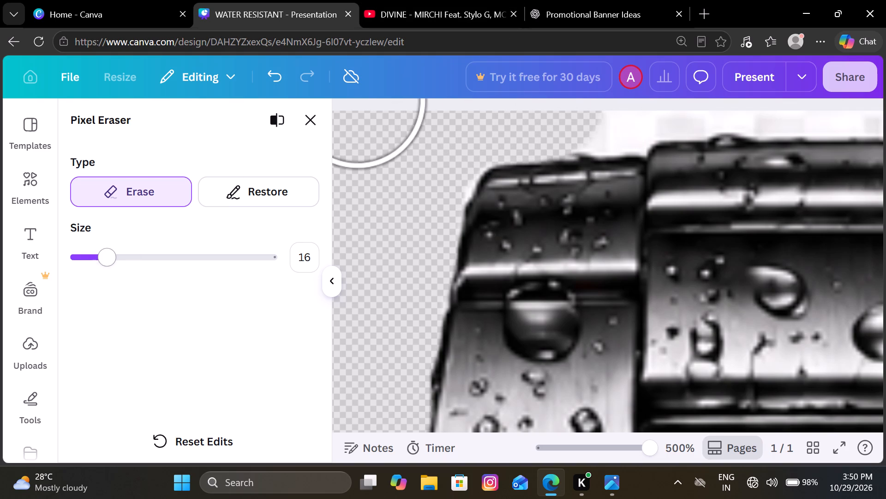
Set the eraser size to 1 and erase the white strip above the bracelet's top edge, from the left outer link across the centre links.
drag(100, 256, 35, 251)
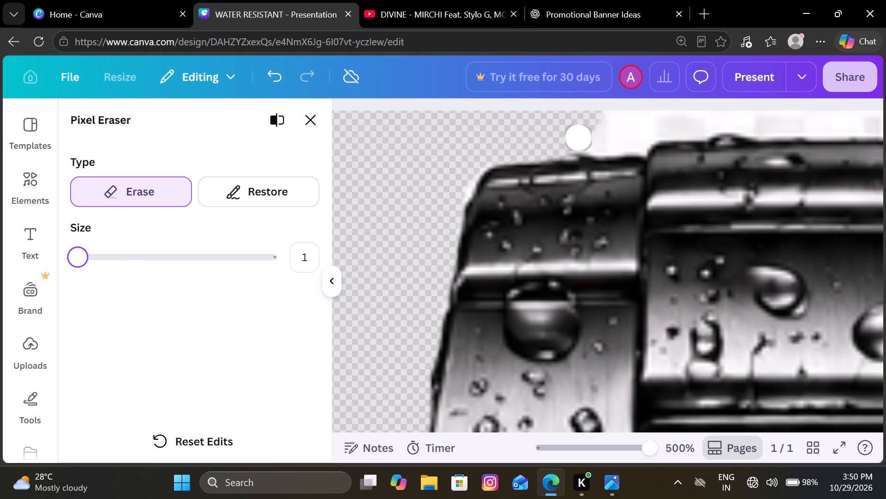
drag(579, 138, 637, 138)
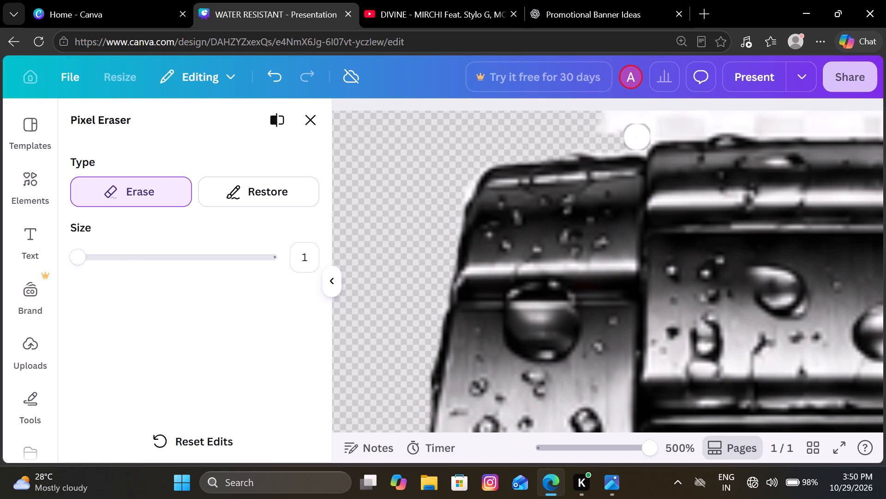
drag(637, 138, 689, 127)
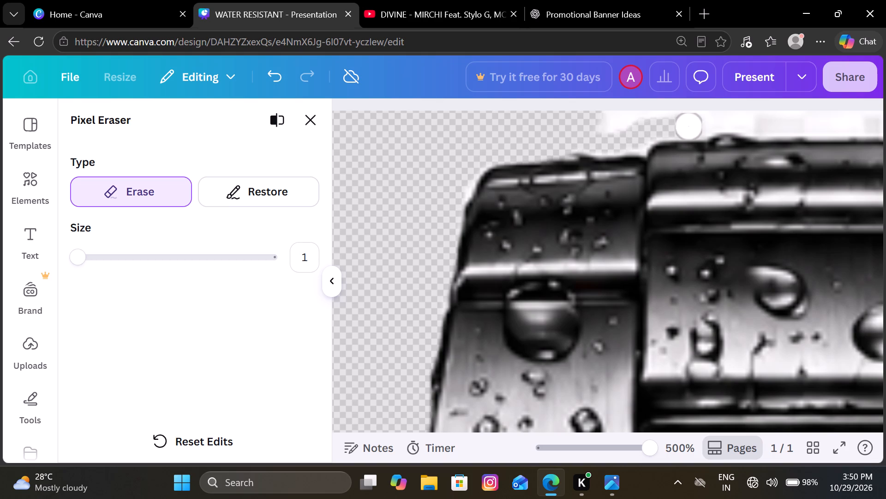
drag(689, 127, 796, 128)
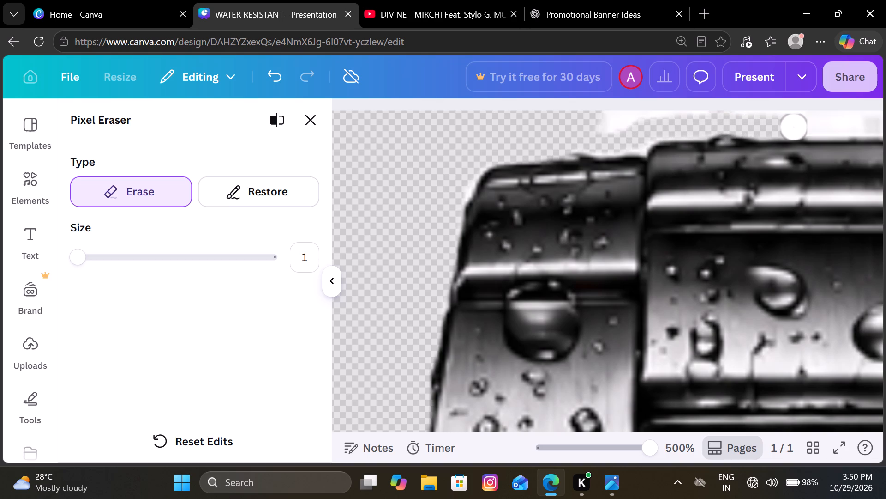
drag(796, 128, 885, 122)
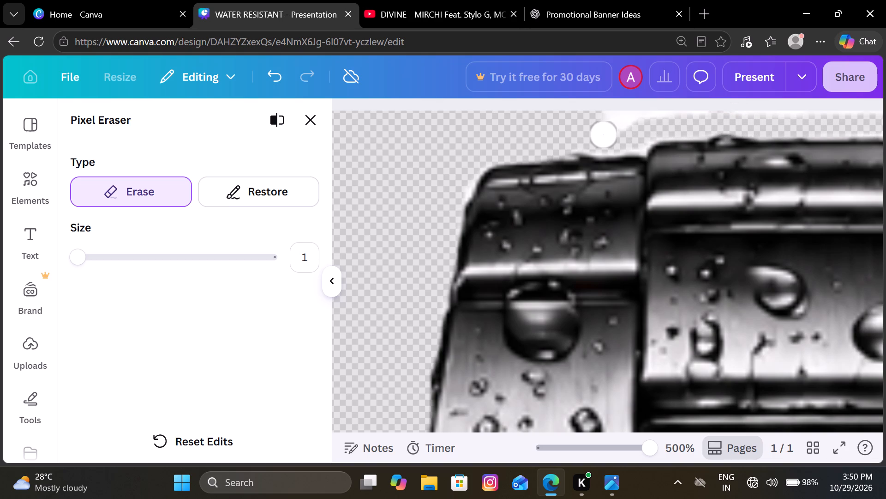
drag(604, 134, 826, 97)
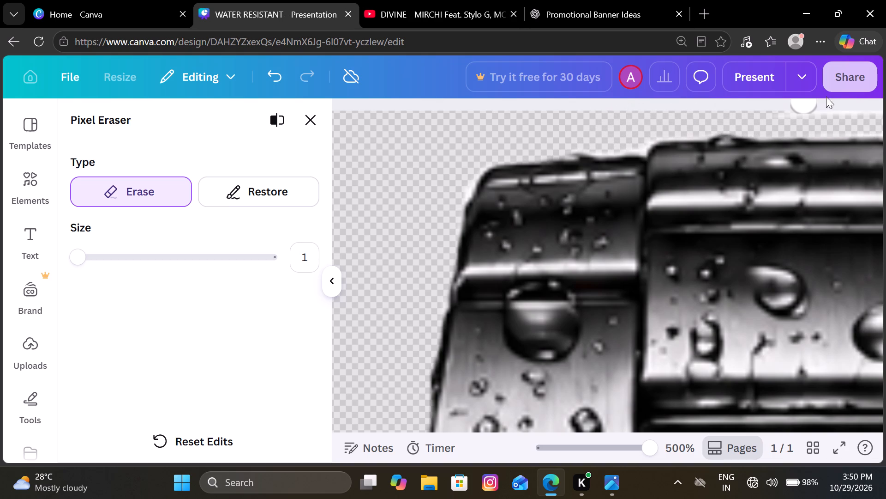
Erase the white strip above the bracelet's top edge, from the centre links across the right outer link and around its corner, at size 1.
drag(826, 97, 885, 106)
scroll(885, 106, left, 3)
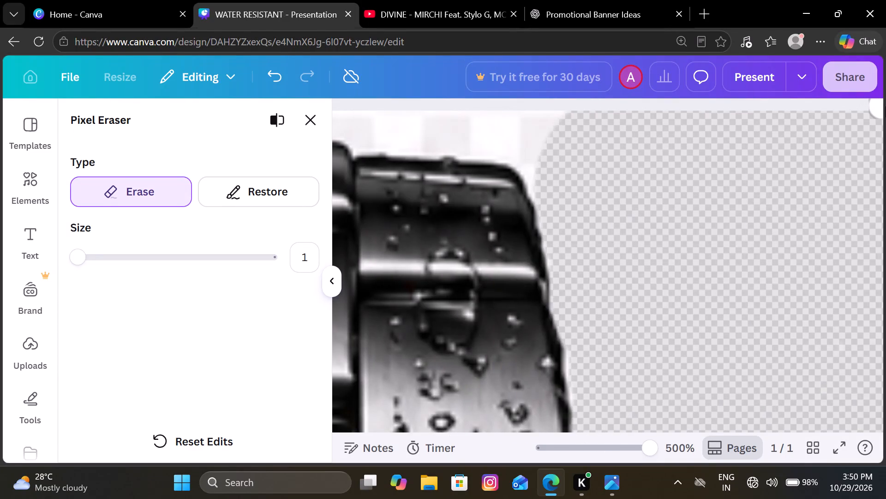
scroll(885, 106, right, 1)
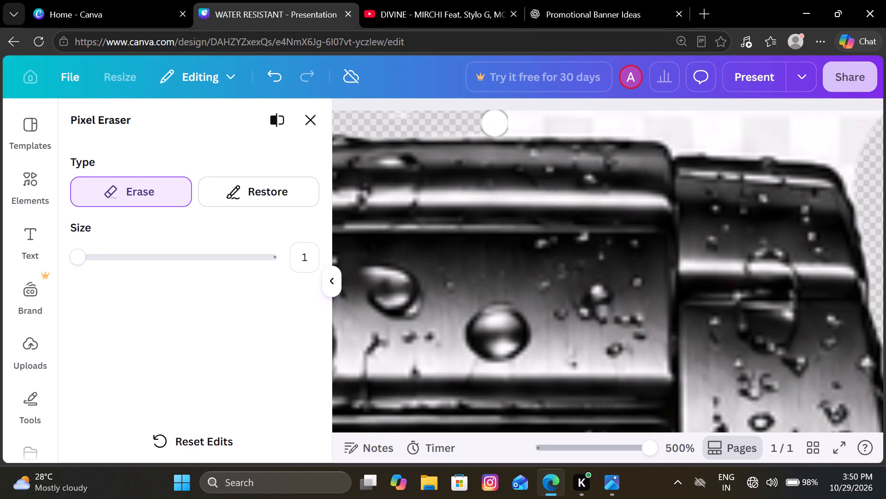
right_click(607, 194)
scroll(607, 194, left, 1)
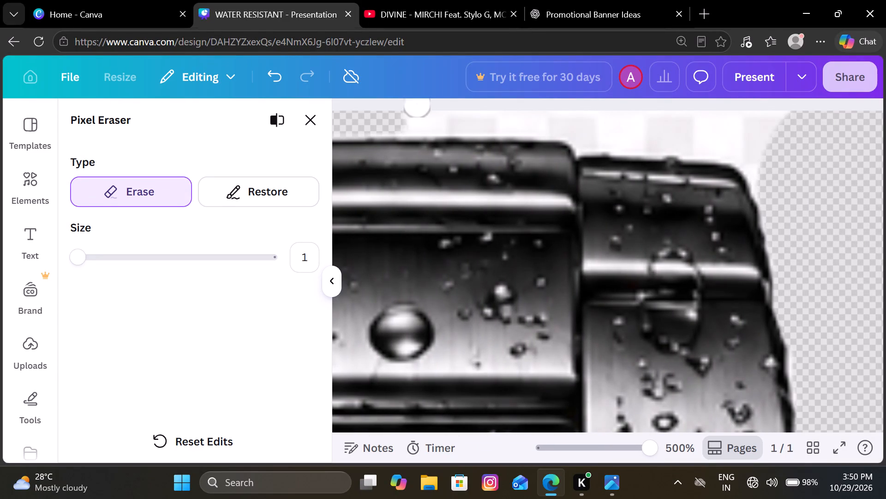
drag(402, 121, 446, 117)
drag(446, 117, 690, 130)
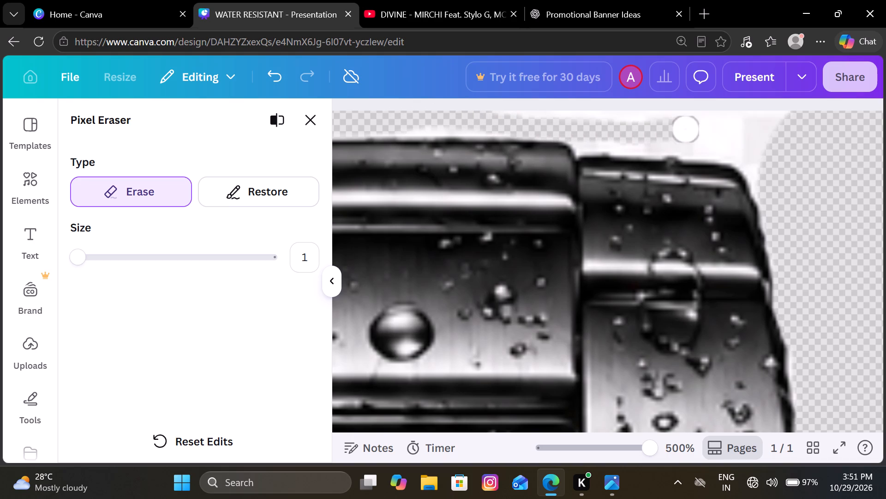
drag(690, 130, 770, 122)
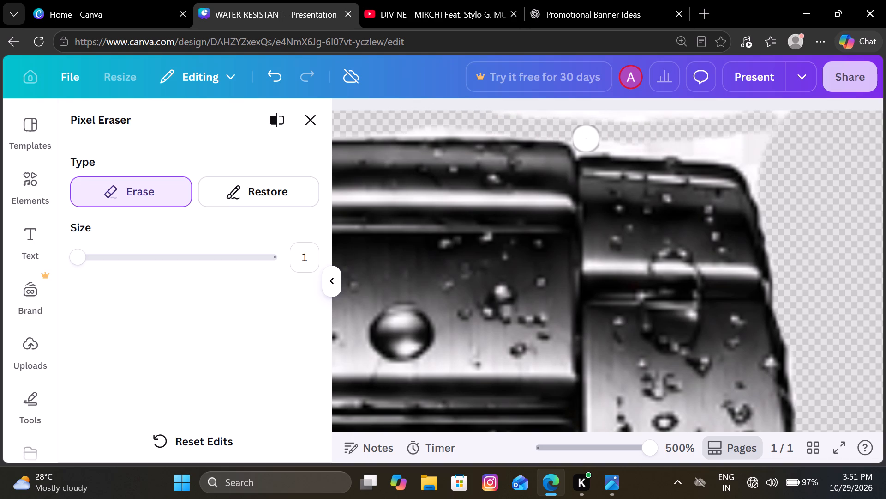
drag(587, 139, 623, 146)
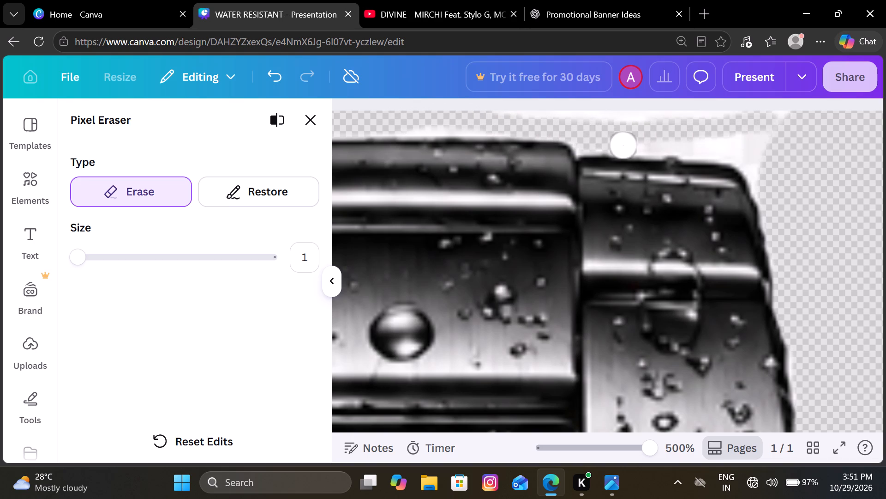
drag(623, 146, 749, 156)
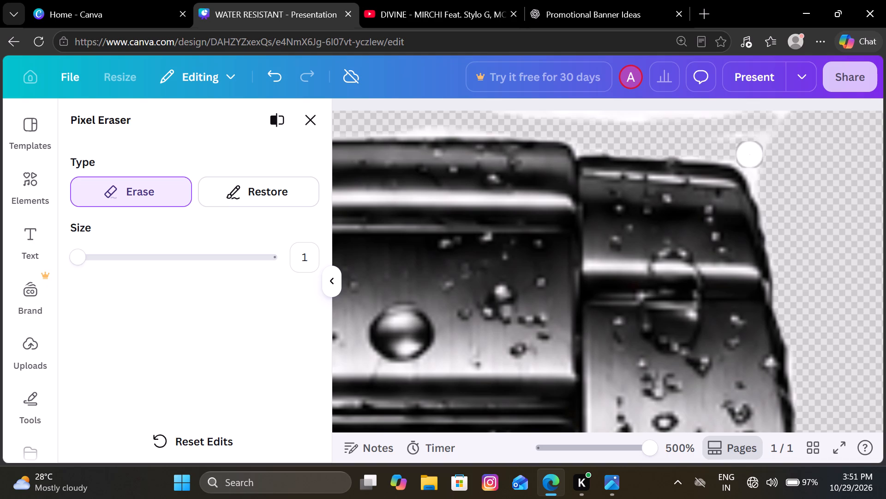
drag(749, 156, 767, 190)
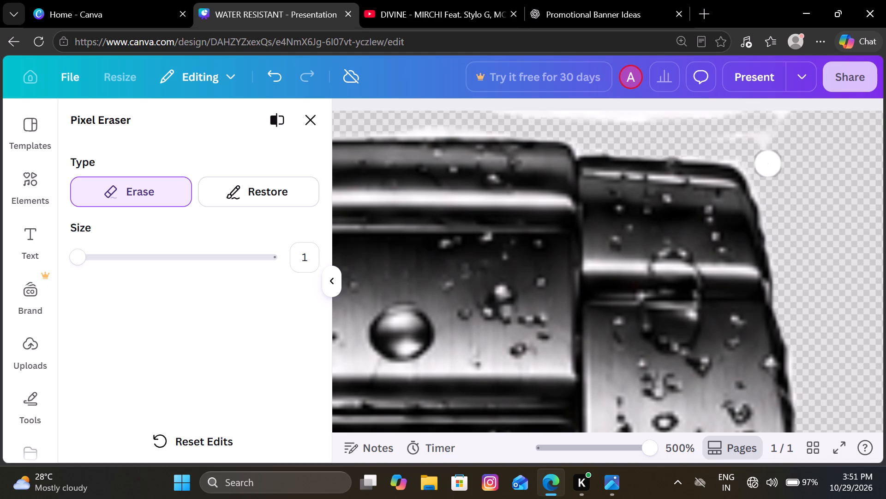
Erase the remaining white slivers above the right outer link and back along the top of the centre links at size 1.
drag(745, 136, 751, 142)
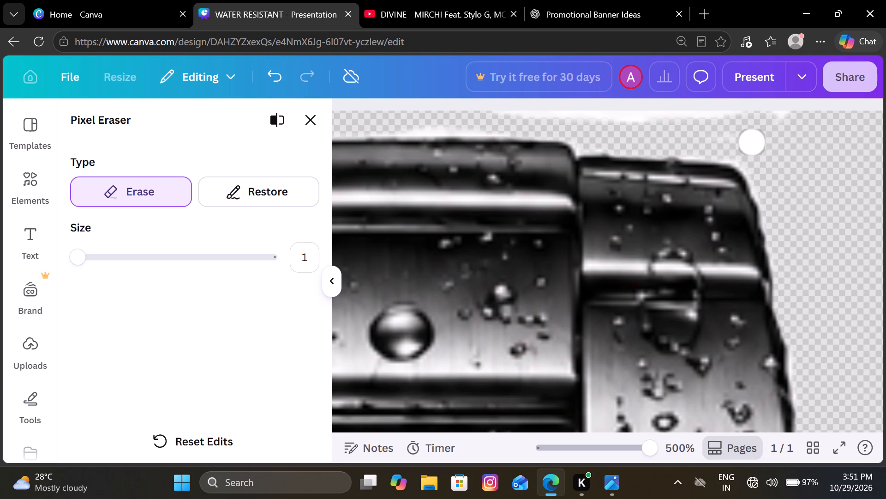
drag(751, 142, 511, 114)
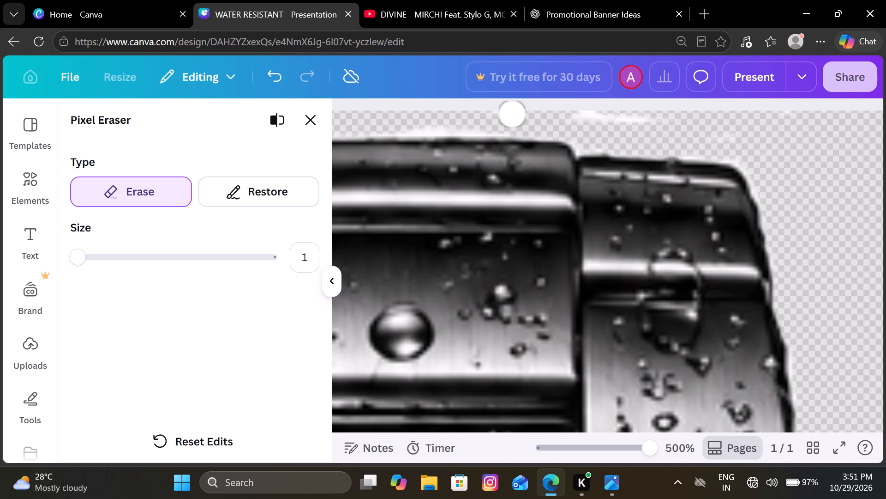
drag(511, 114, 478, 121)
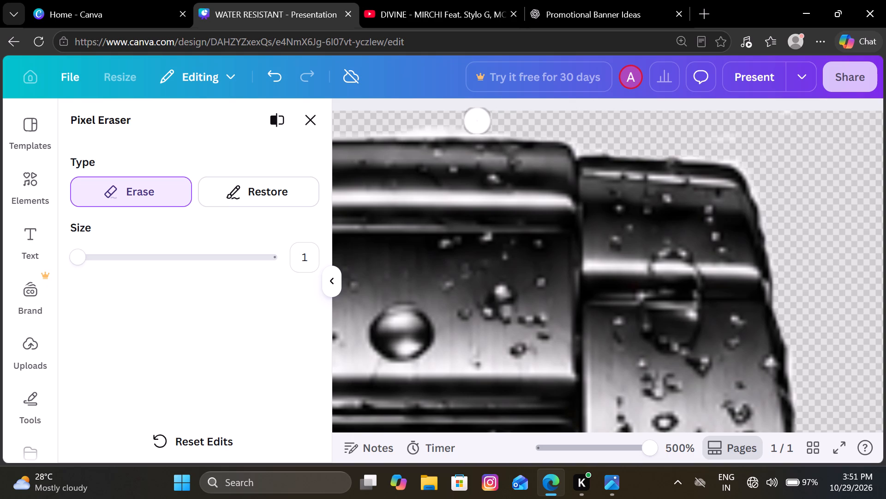
drag(478, 121, 399, 132)
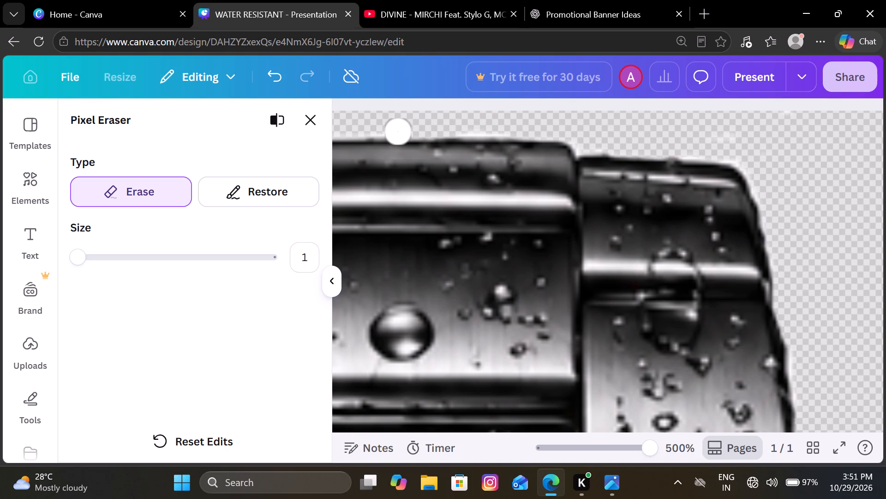
scroll(399, 132, right, 2)
drag(436, 127, 639, 126)
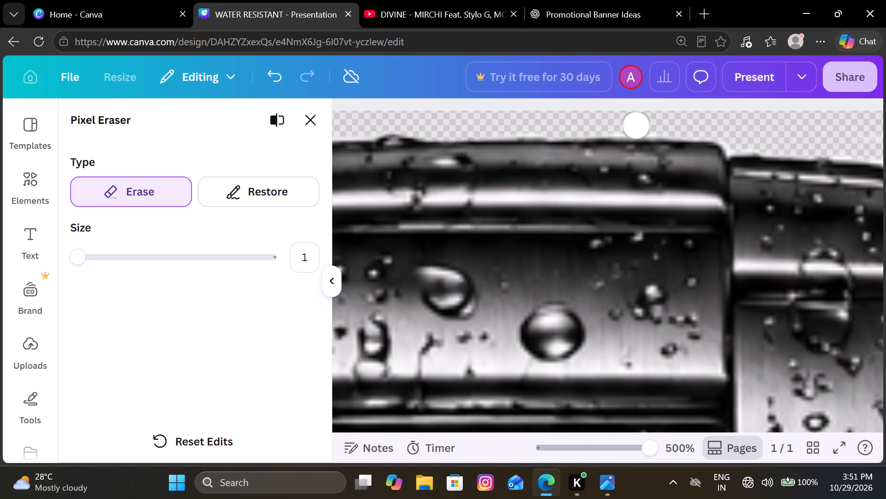
drag(639, 126, 717, 129)
Erase the leftover background beneath the bottom centre link of the lower bracelet, continuing under the right outer link, at size 1.
scroll(717, 129, down, 1)
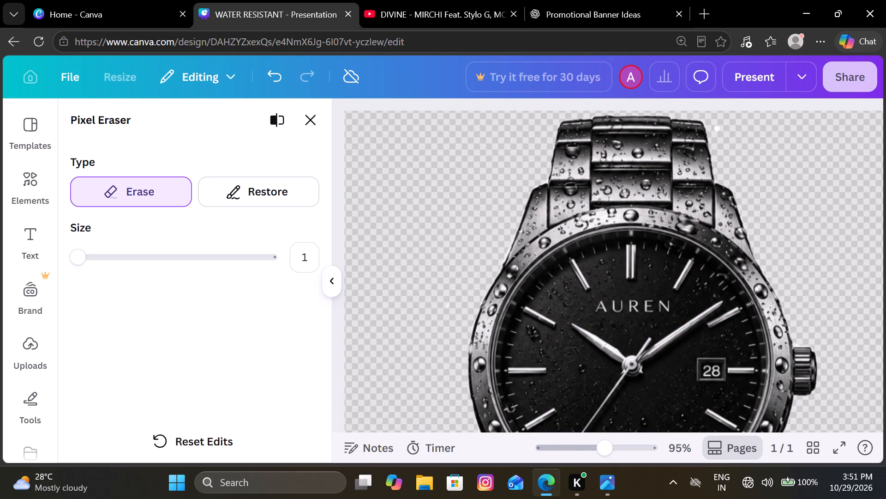
scroll(717, 129, down, 5)
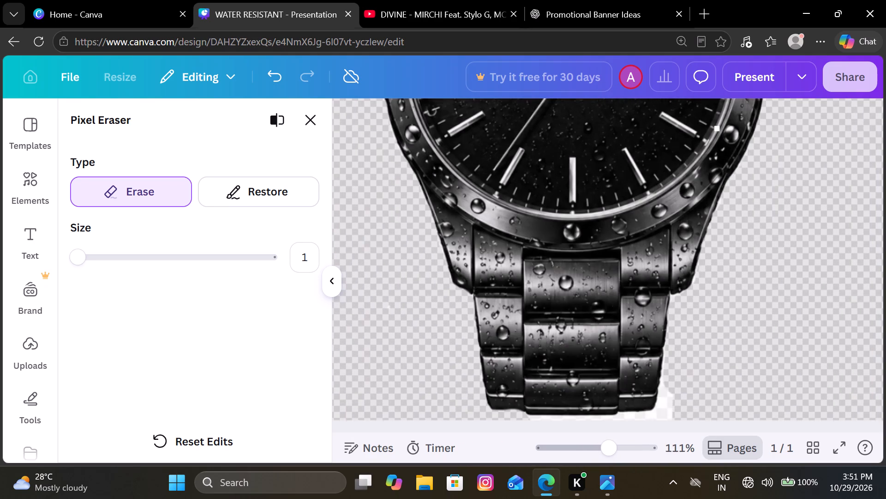
scroll(717, 129, down, 12)
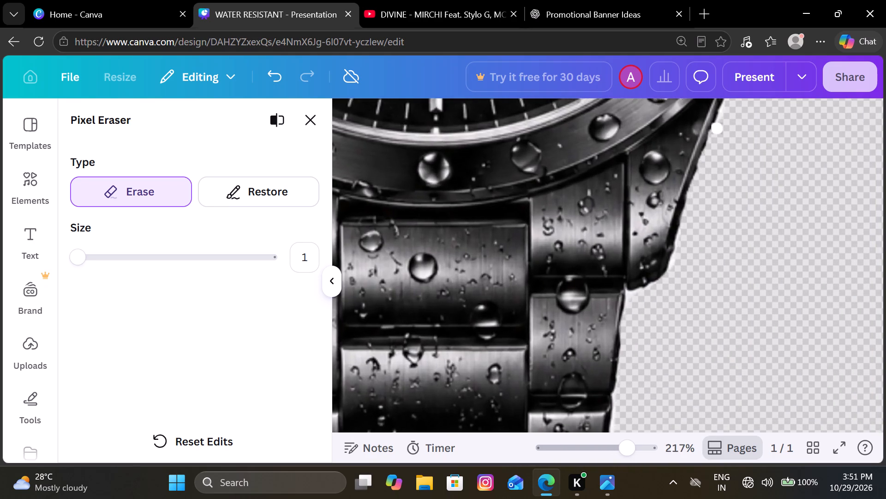
scroll(717, 129, down, 3)
scroll(717, 129, right, 3)
scroll(717, 129, down, 3)
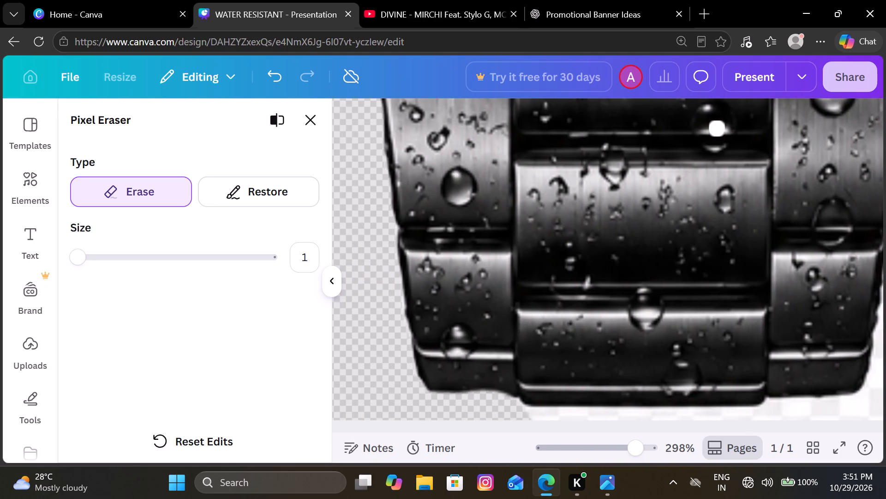
scroll(717, 129, down, 5)
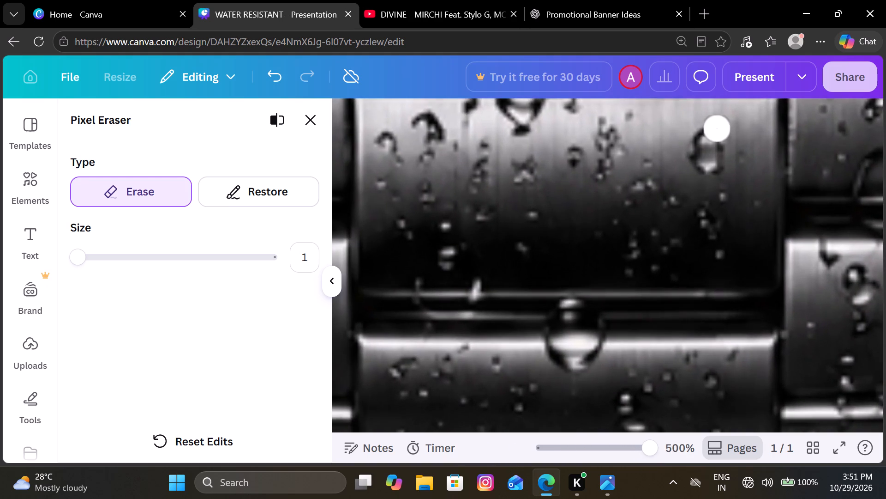
scroll(717, 129, down, 5)
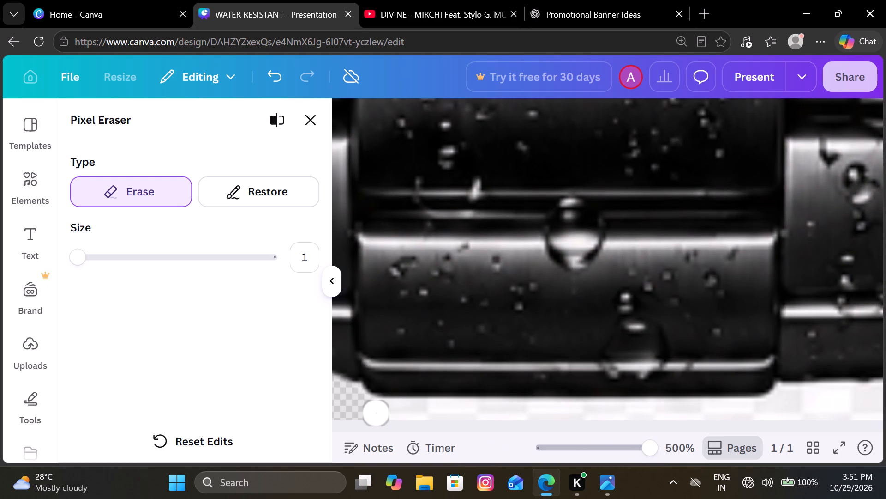
drag(375, 413, 433, 415)
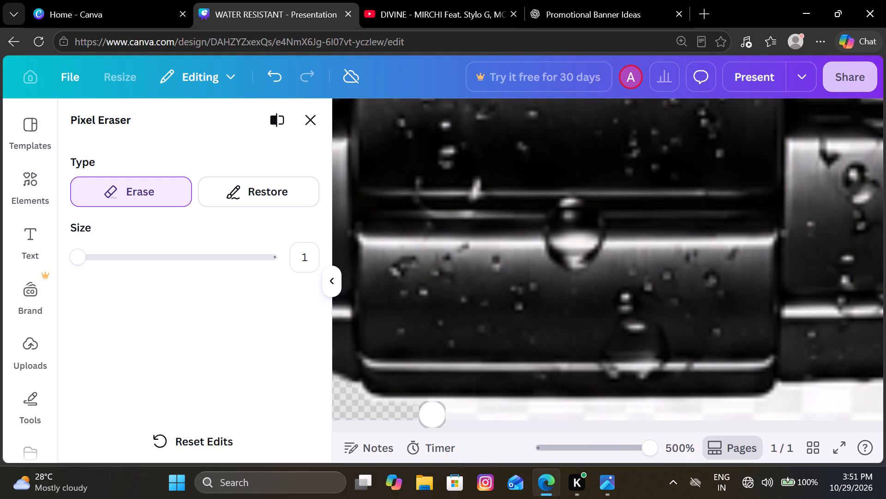
drag(433, 415, 560, 411)
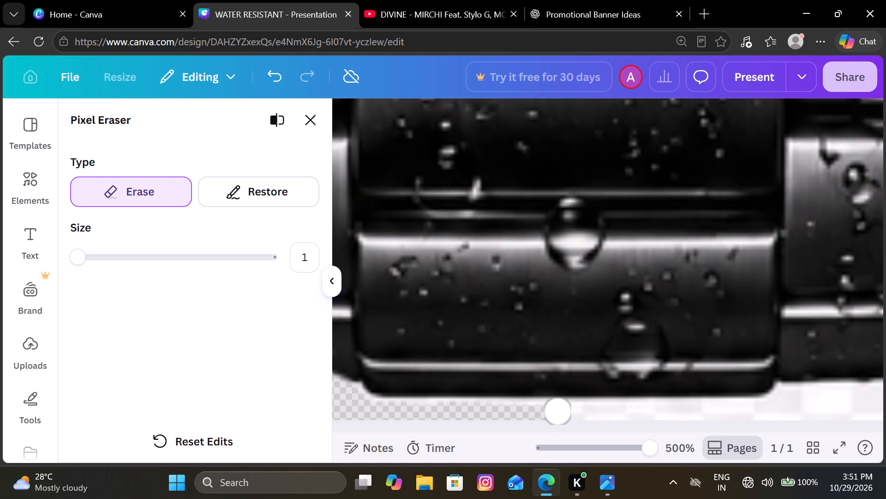
drag(560, 411, 663, 413)
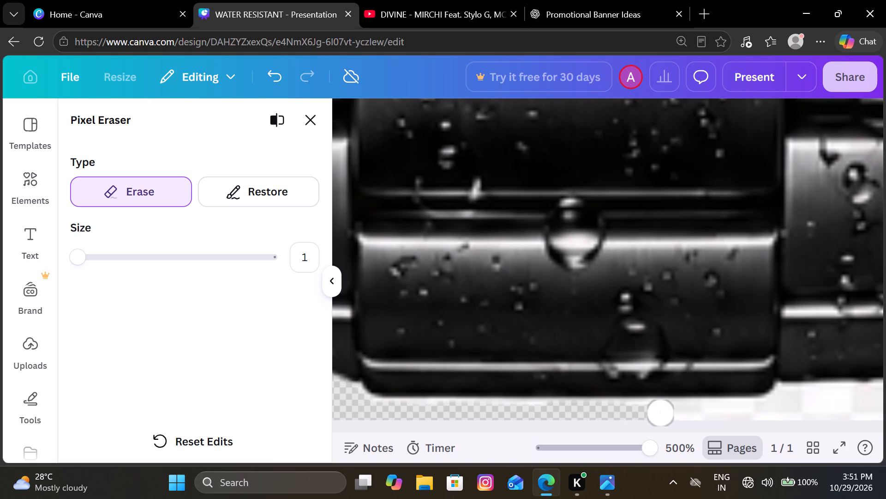
drag(663, 413, 676, 412)
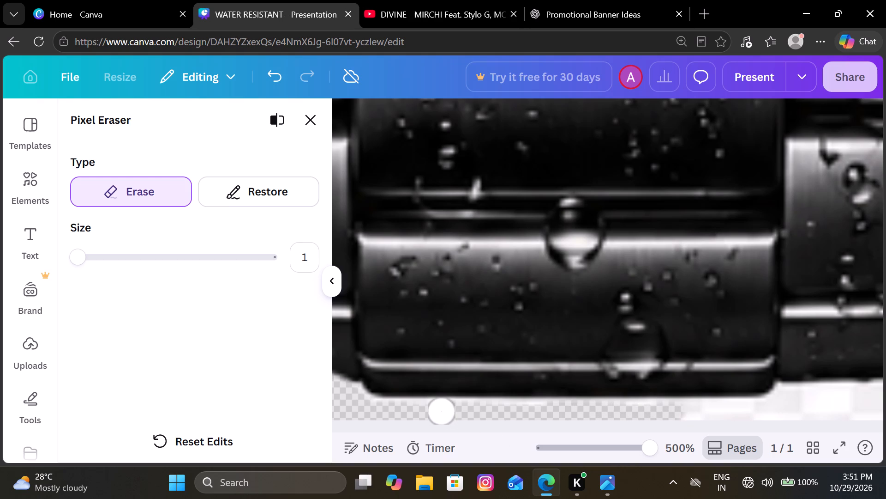
drag(463, 411, 545, 411)
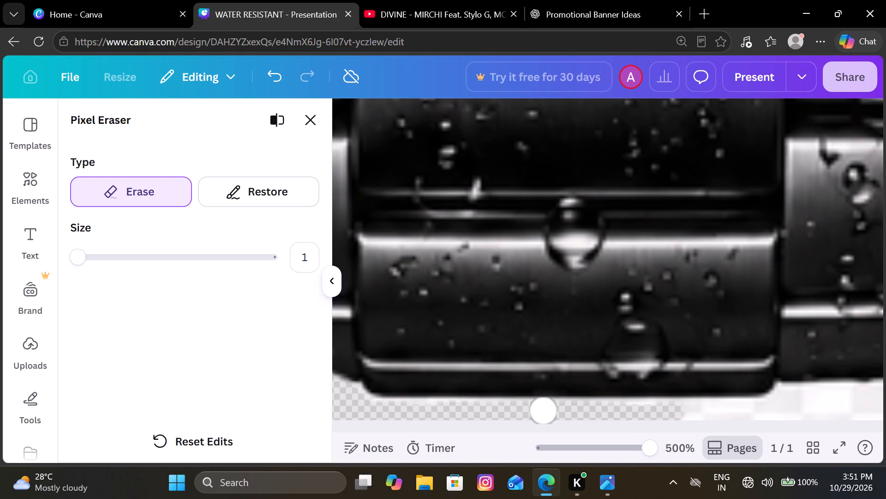
drag(545, 411, 684, 410)
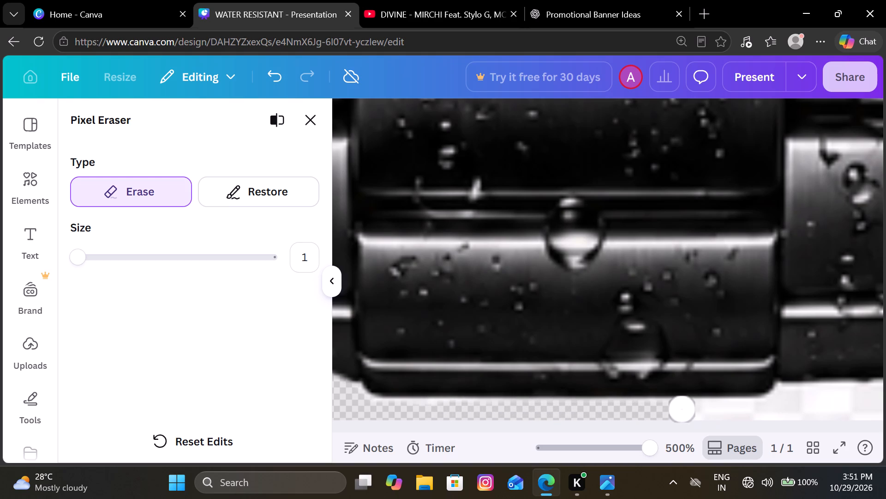
drag(684, 410, 799, 414)
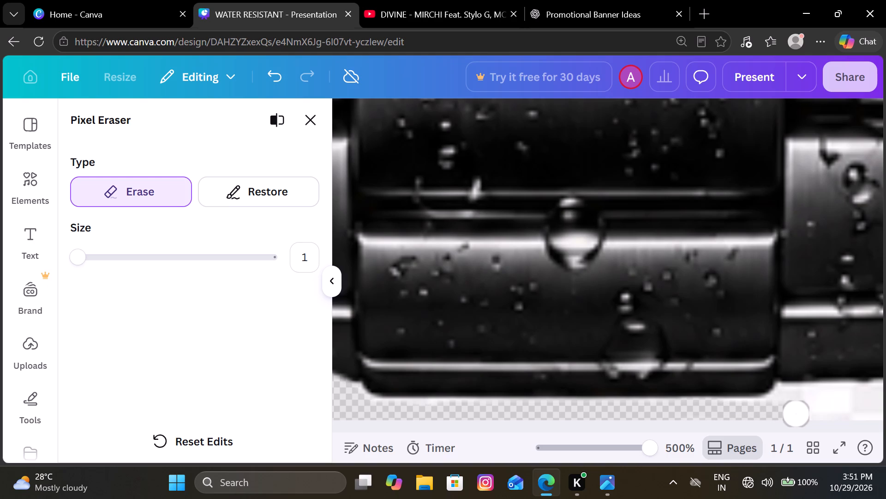
drag(799, 414, 885, 414)
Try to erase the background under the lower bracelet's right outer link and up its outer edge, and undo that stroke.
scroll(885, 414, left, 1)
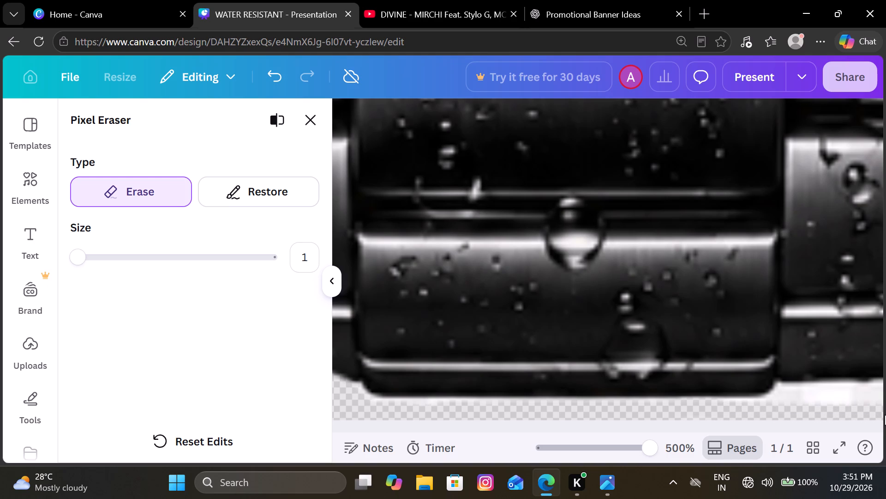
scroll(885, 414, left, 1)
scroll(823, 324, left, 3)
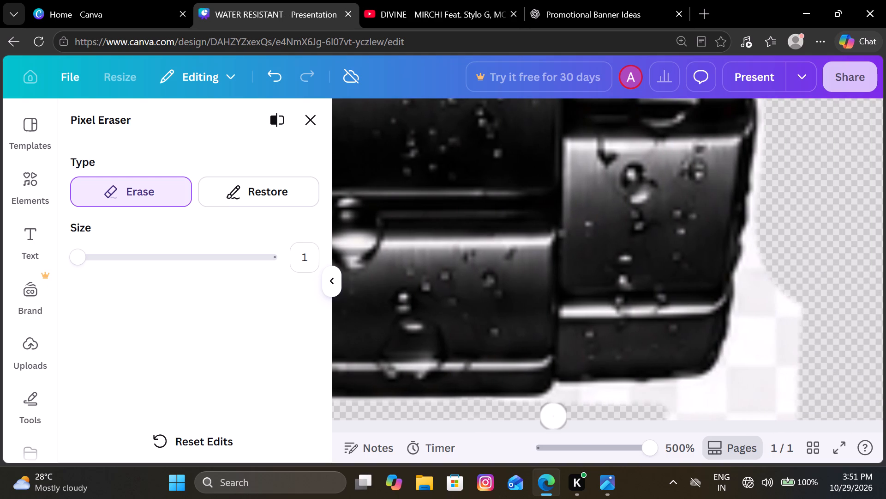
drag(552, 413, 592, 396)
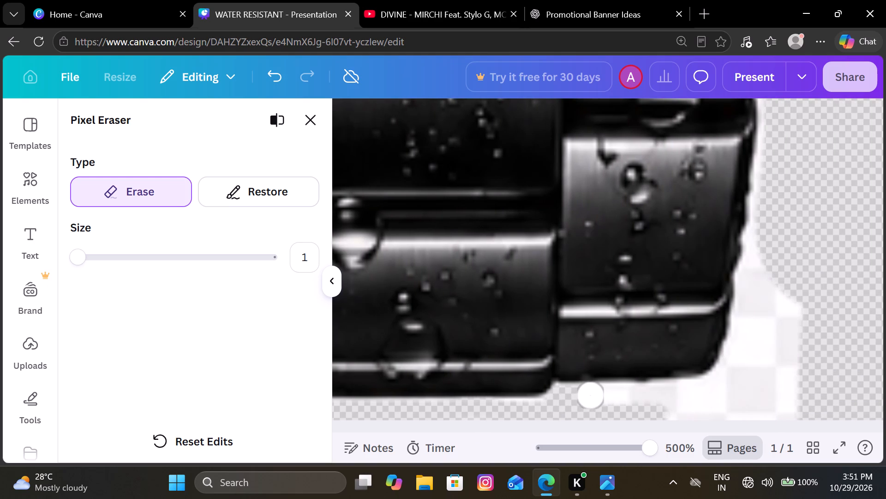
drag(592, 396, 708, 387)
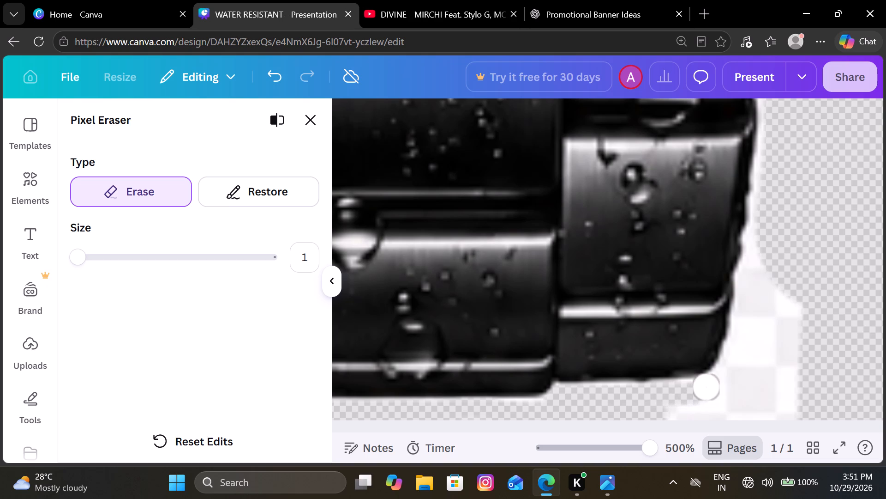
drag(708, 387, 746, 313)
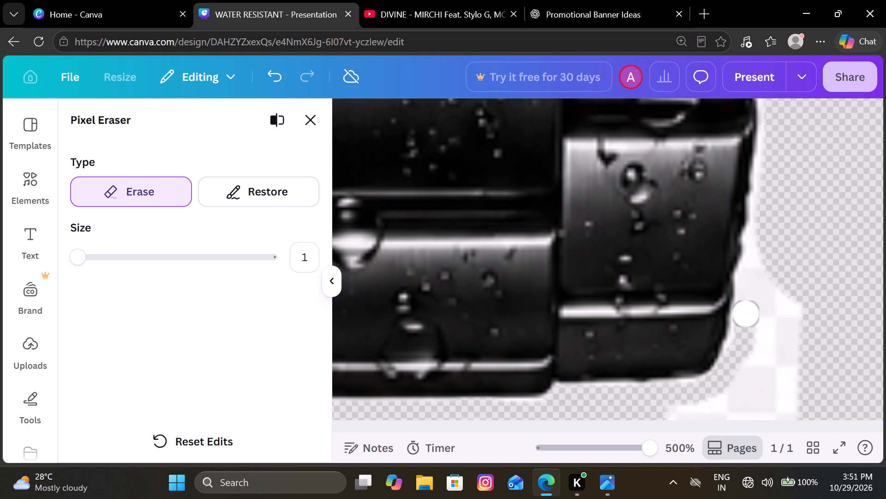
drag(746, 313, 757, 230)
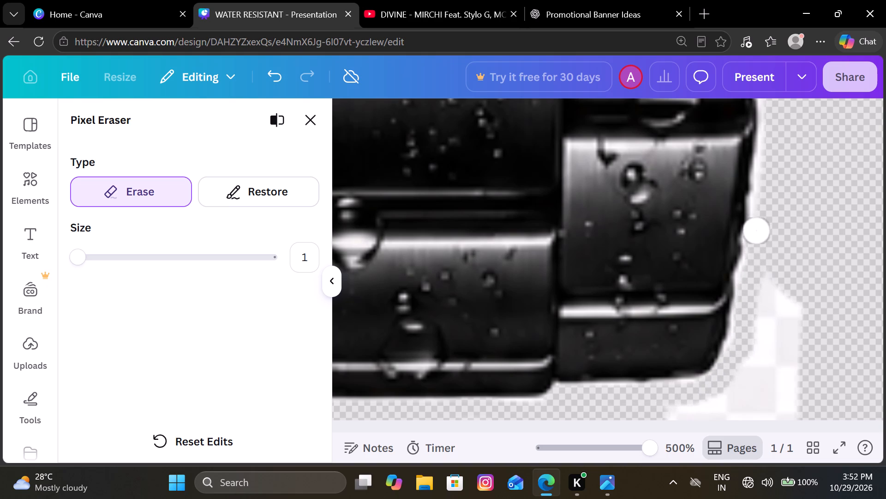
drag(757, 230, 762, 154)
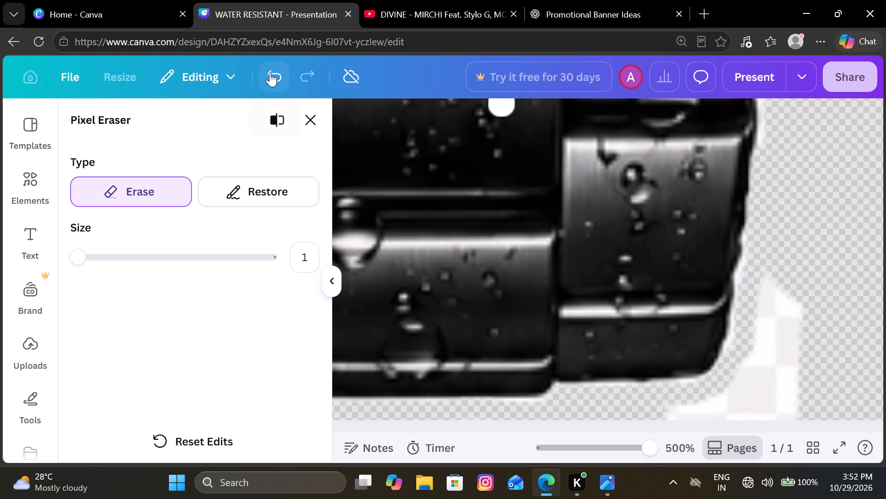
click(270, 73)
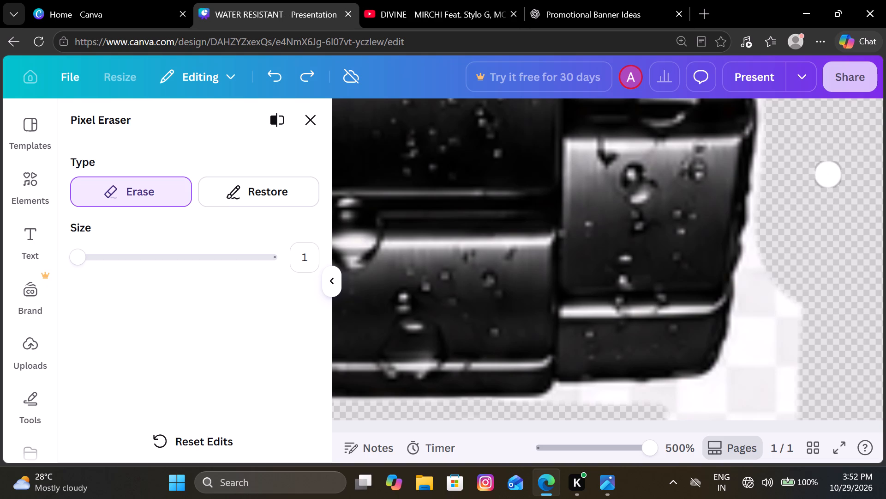
Erase the background along the outer edge of the lower bracelet's right outer link, down past its bottom corner, at size 1.
drag(771, 161, 766, 189)
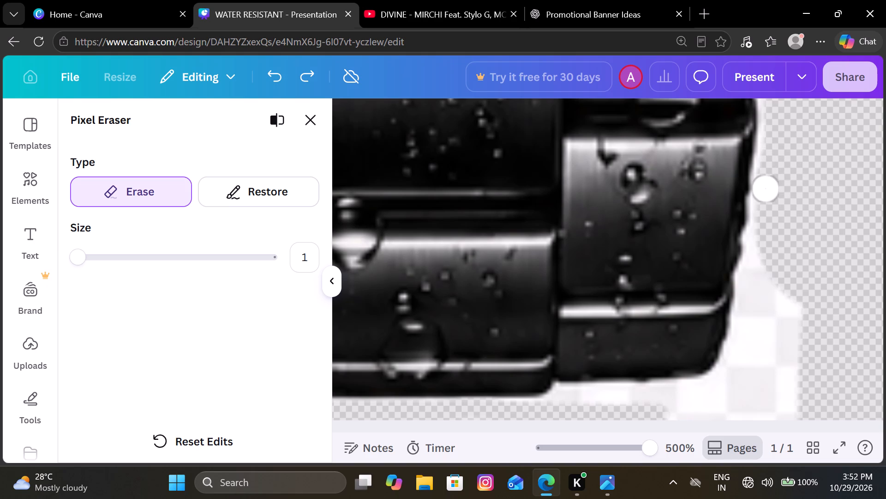
drag(766, 189, 764, 230)
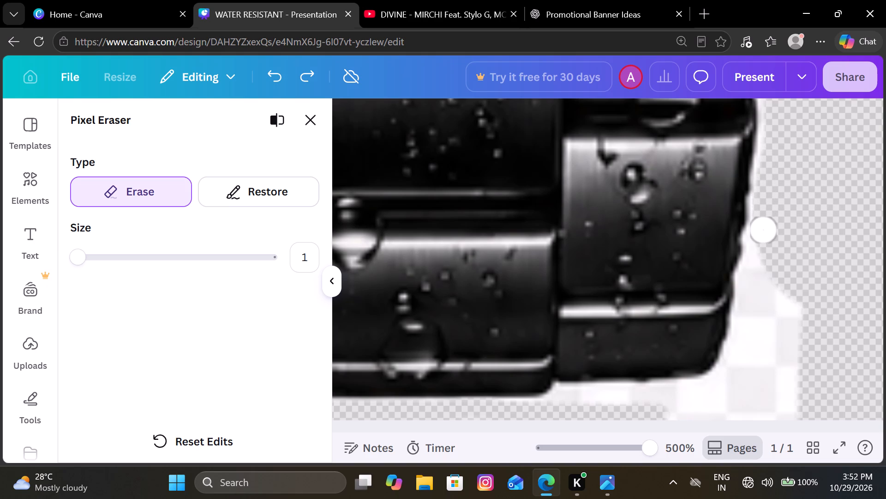
drag(764, 230, 754, 268)
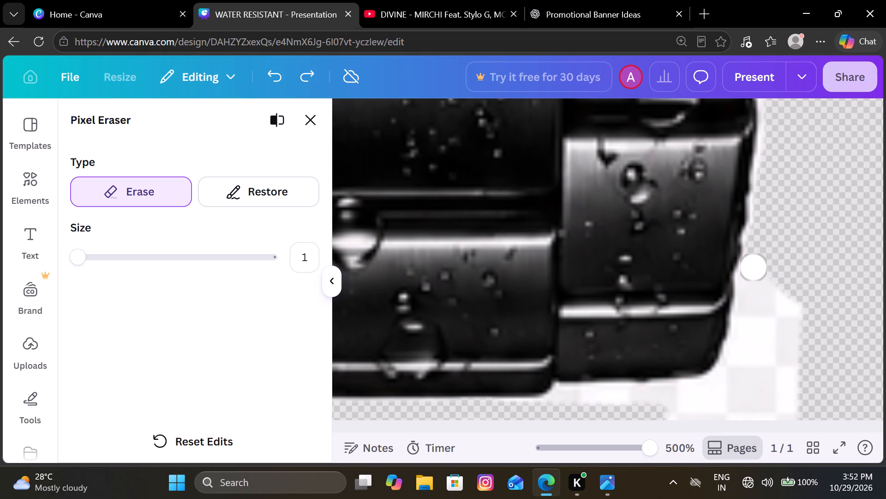
drag(754, 268, 722, 370)
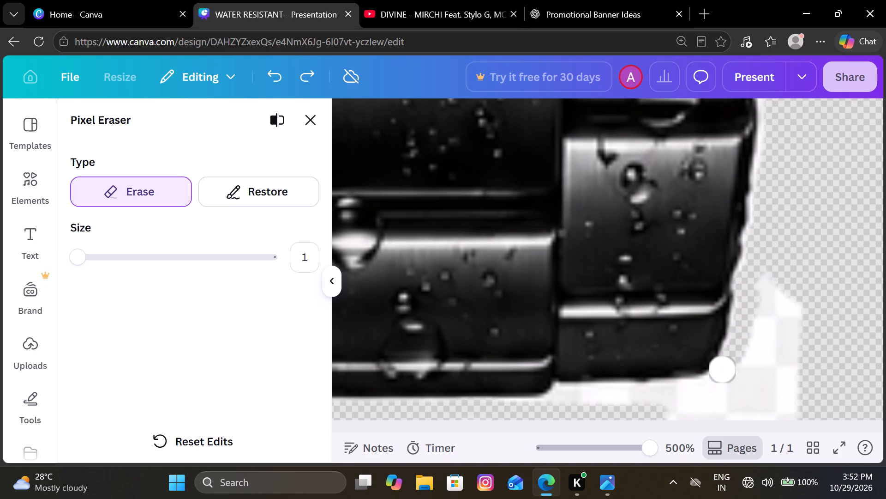
drag(722, 370, 719, 428)
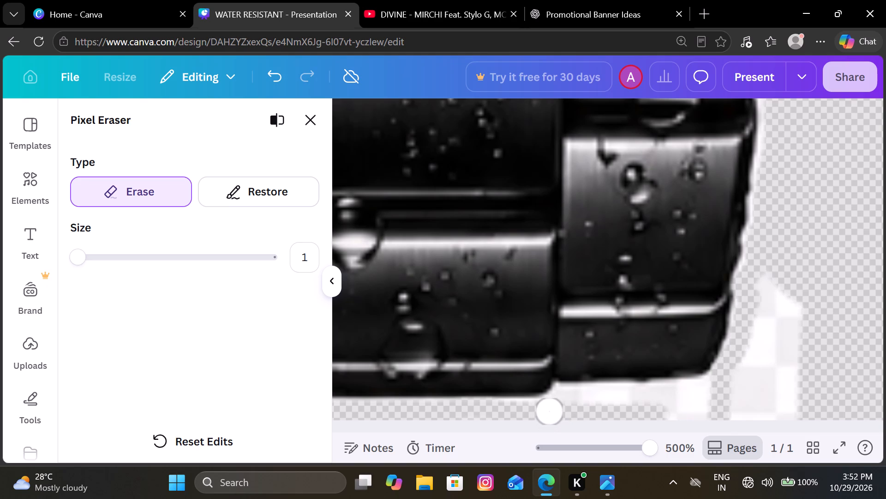
Erase the leftover background beneath the lower bracelet's right outer link, from the centre link out to its corner, at size 1.
drag(550, 412, 587, 398)
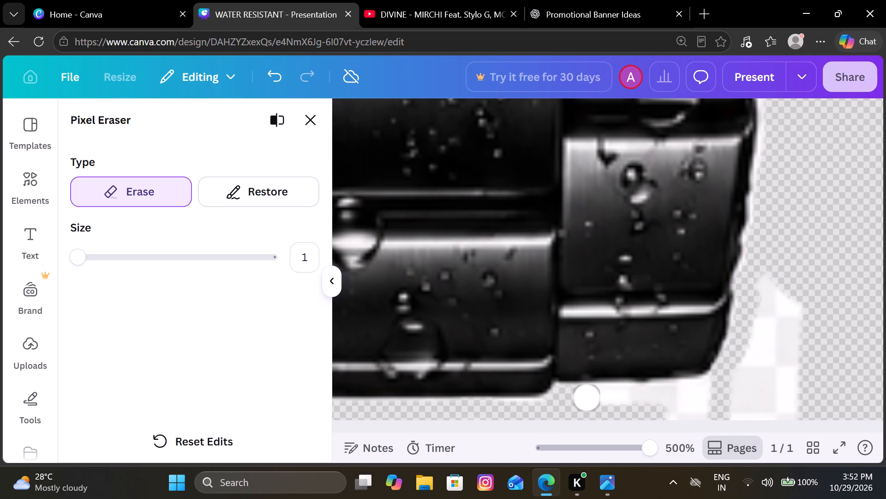
drag(587, 398, 680, 393)
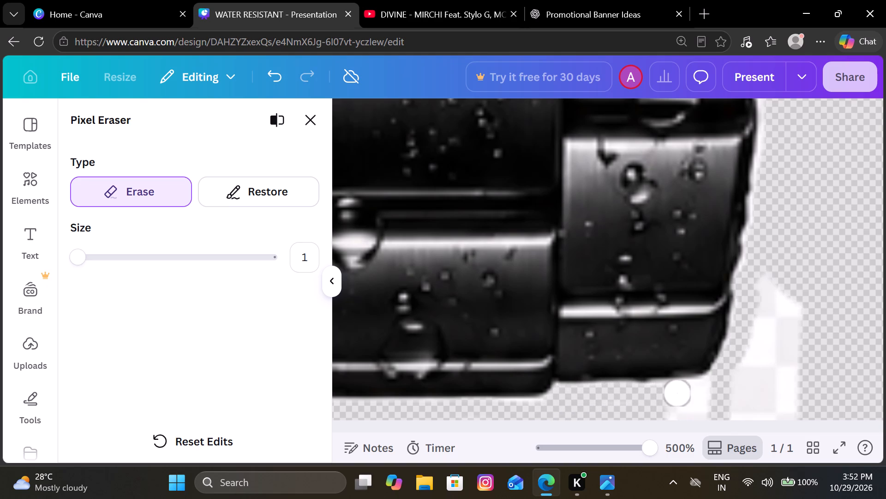
drag(680, 393, 681, 392)
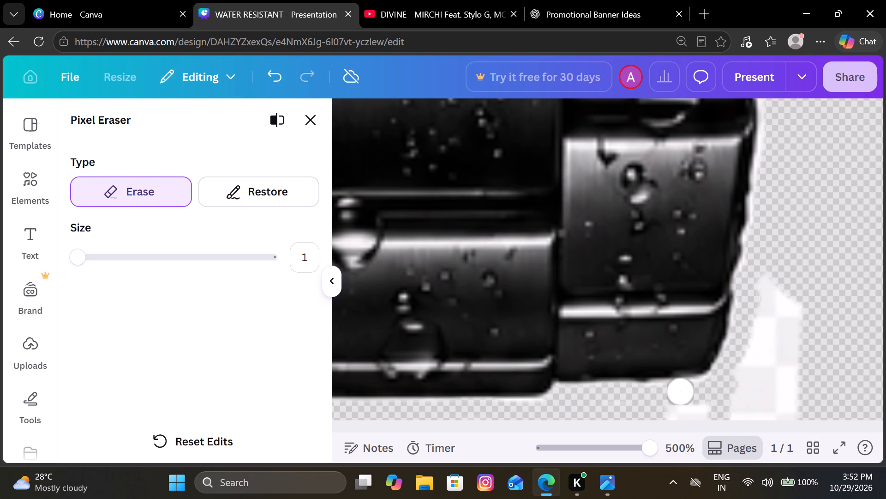
drag(681, 392, 670, 422)
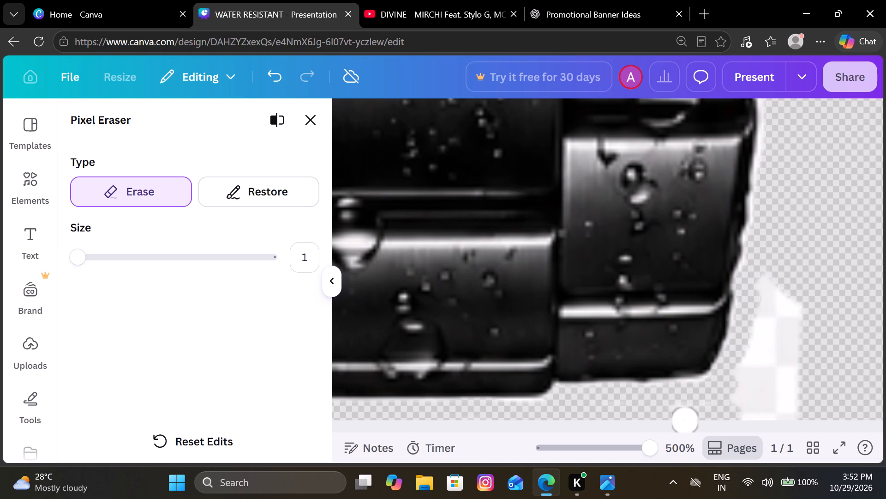
Erase the remaining background patch beyond the right outer link's bottom corner at size 1, and bring the whole watch into view.
drag(670, 422, 797, 387)
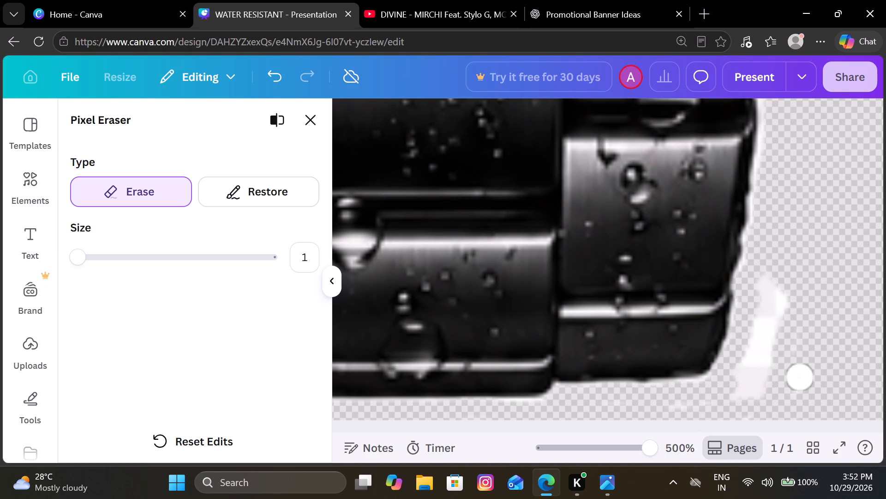
drag(797, 387, 748, 359)
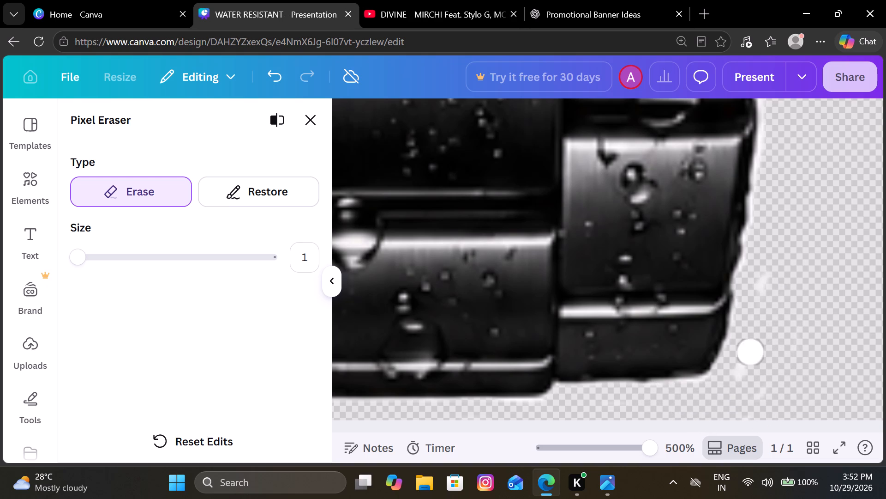
drag(748, 359, 783, 381)
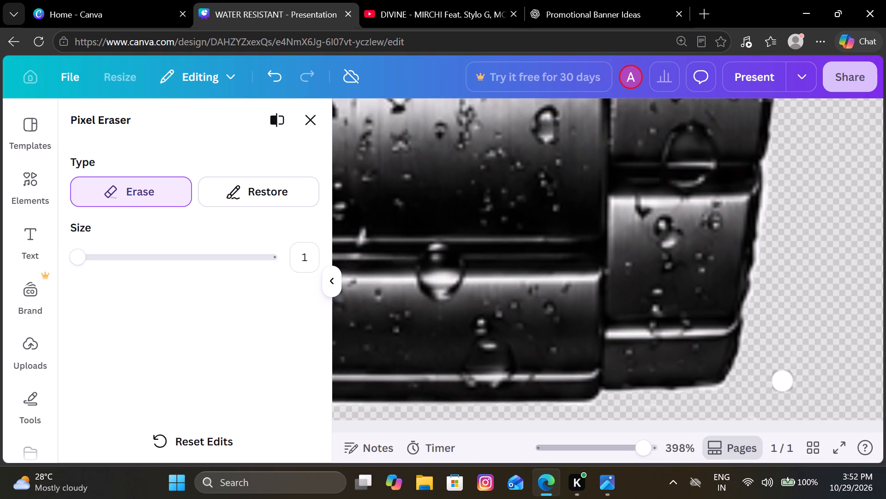
scroll(783, 381, right, 1)
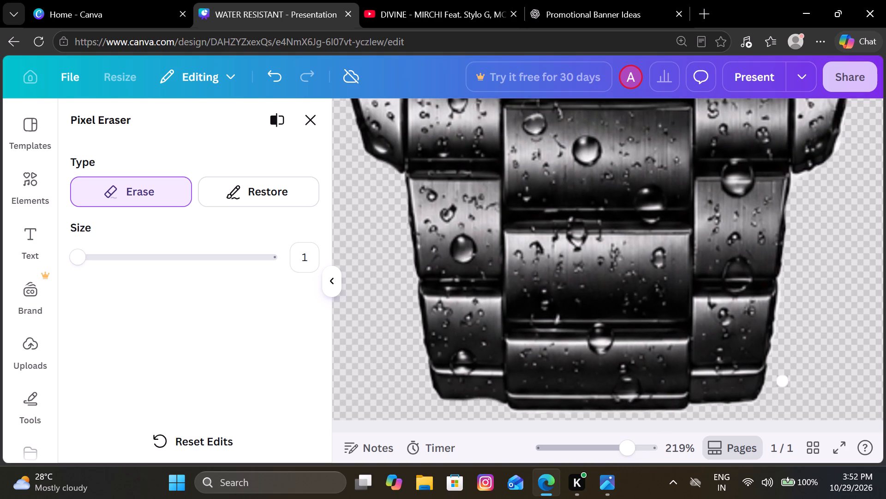
scroll(783, 381, right, 1)
scroll(783, 381, up, 2)
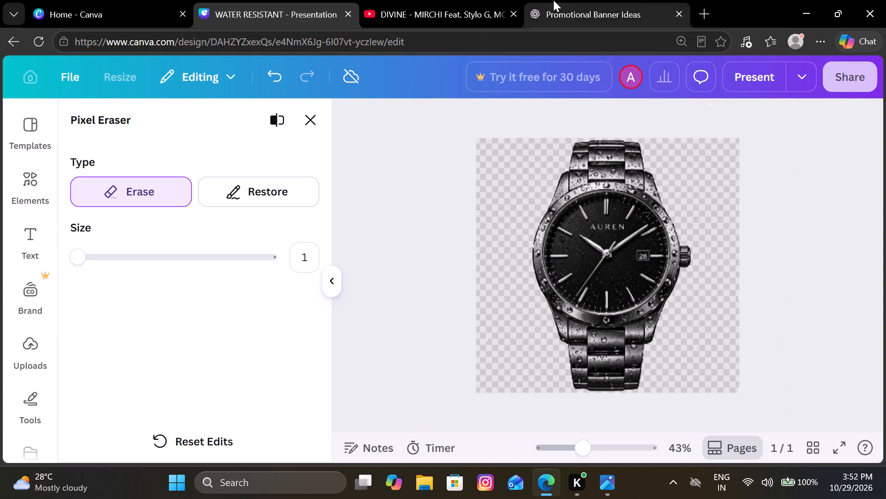
Switch to YouTube and play the suggested music video THAAT (Studio Version).
click(480, 12)
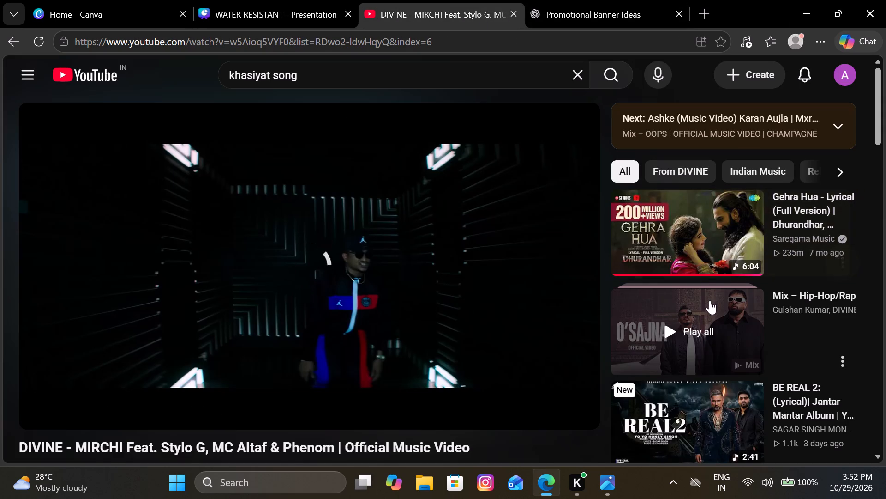
scroll(710, 300, down, 7)
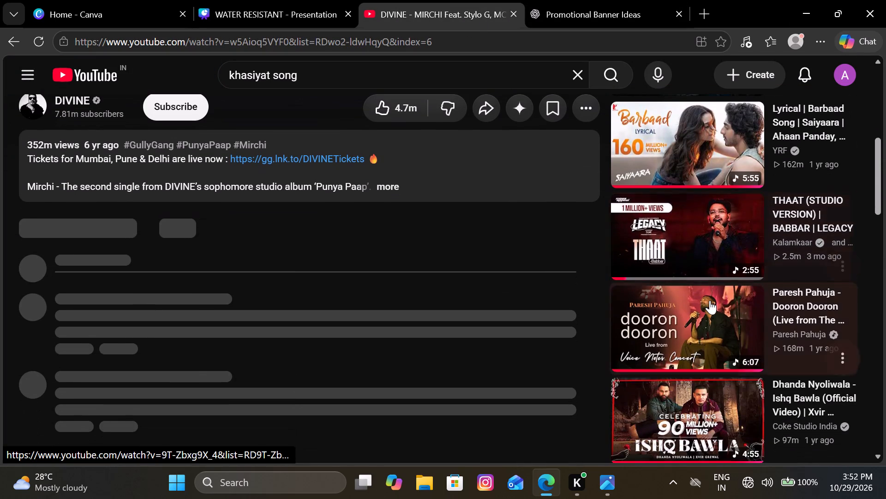
scroll(682, 247, down, 1)
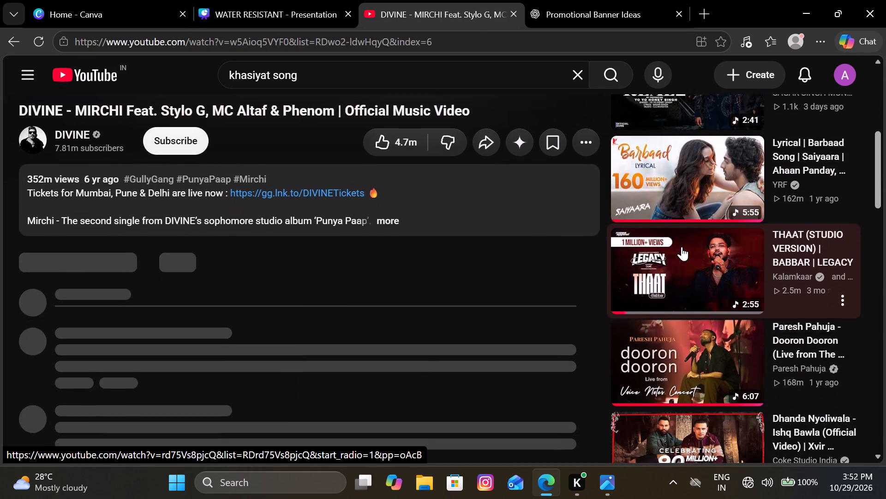
scroll(682, 247, down, 1)
click(682, 247)
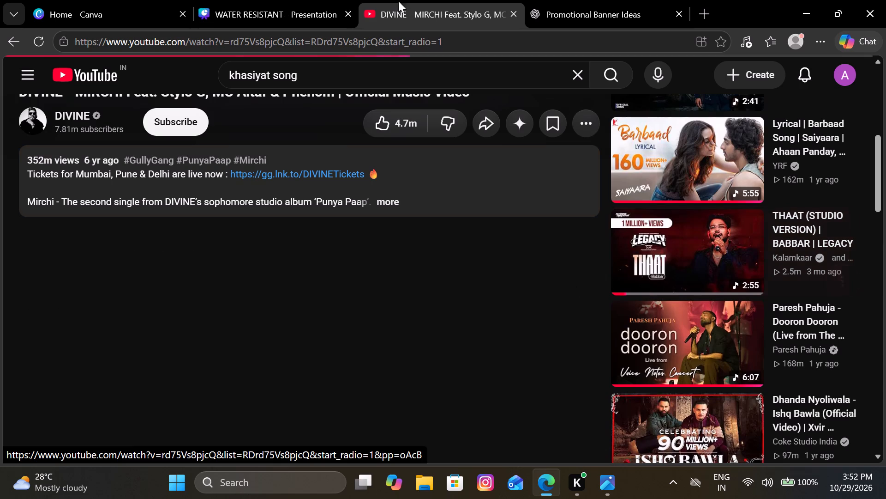
Return to the Canva banner design and close the Pixel Eraser on the watch image.
click(304, 1)
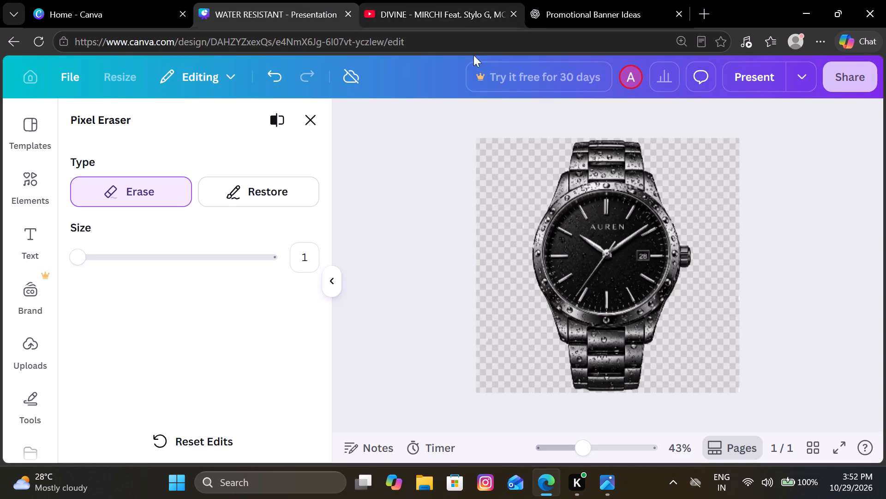
click(307, 114)
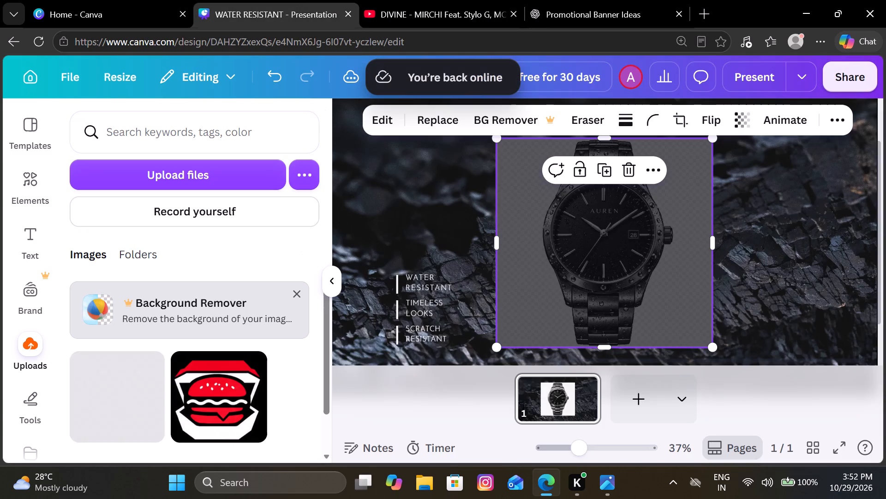
Move the watch image slightly down on the banner, close to the page's bottom edge.
drag(669, 274, 672, 289)
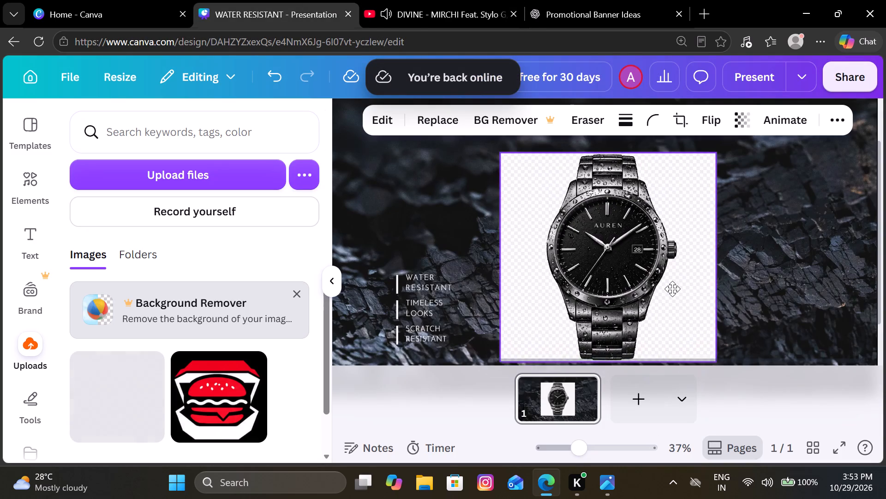
drag(672, 289, 672, 288)
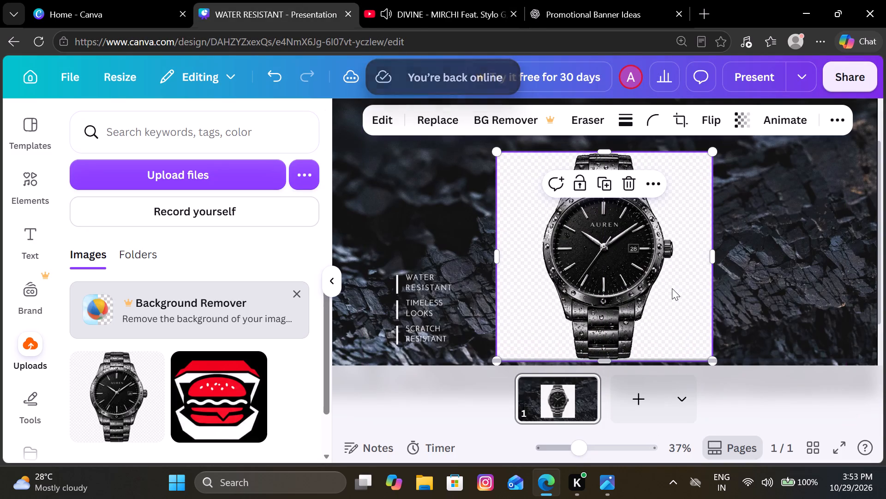
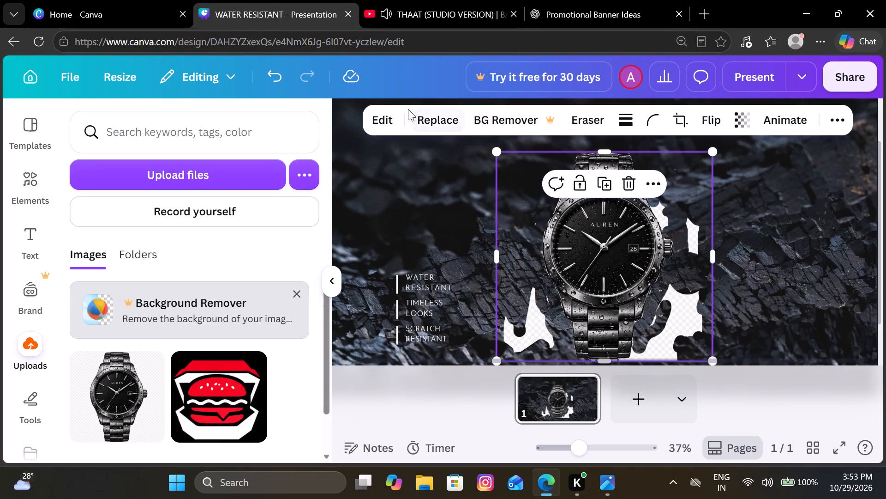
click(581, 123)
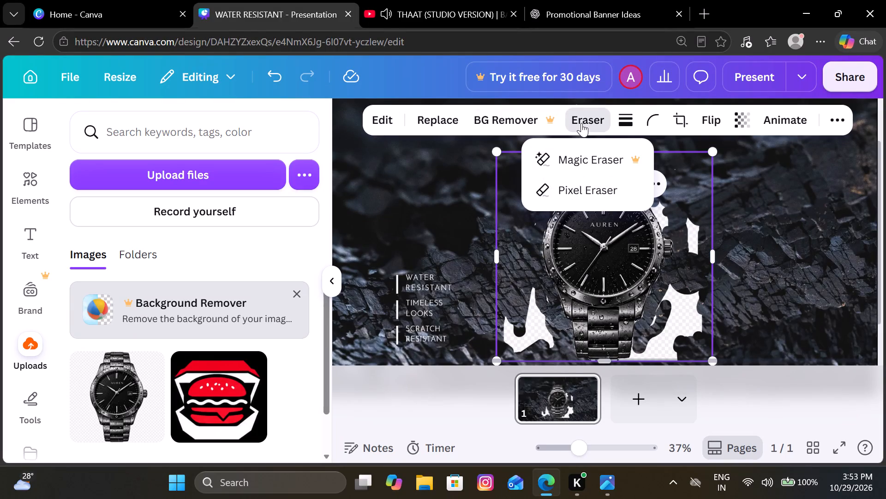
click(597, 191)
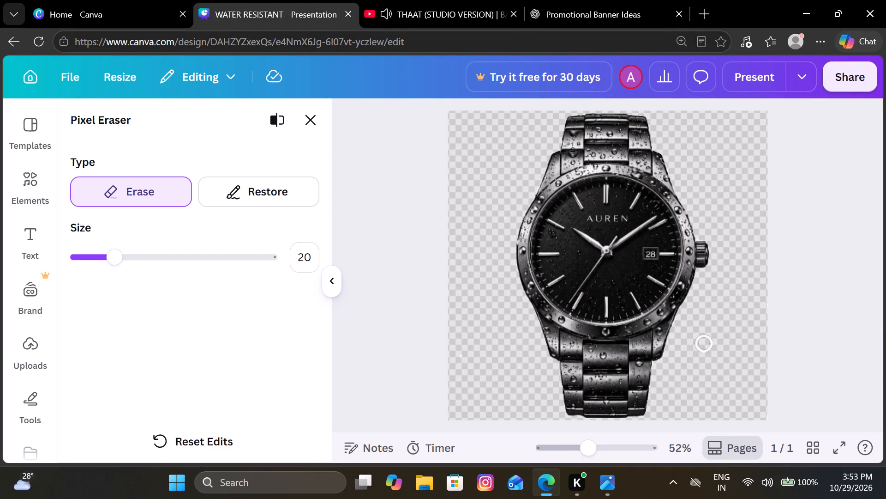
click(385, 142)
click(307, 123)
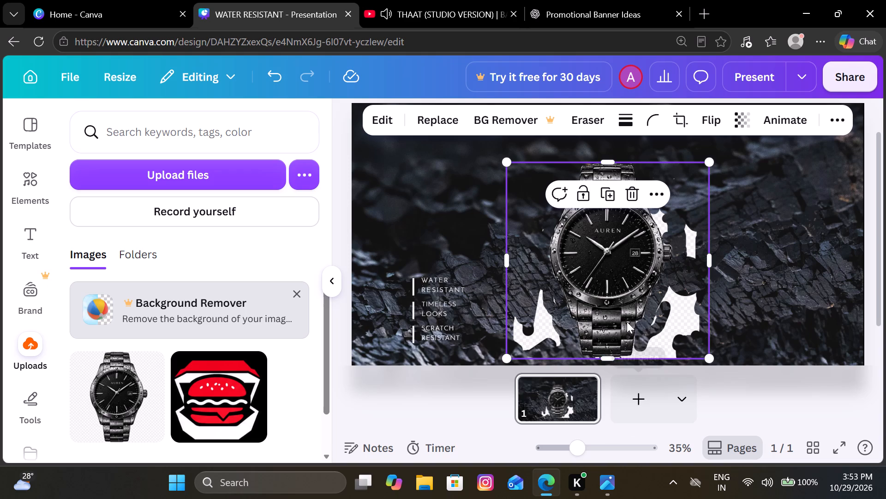
Move the watch image up and across into the upper right part of the banner, away from the three feature captions.
drag(627, 322, 702, 277)
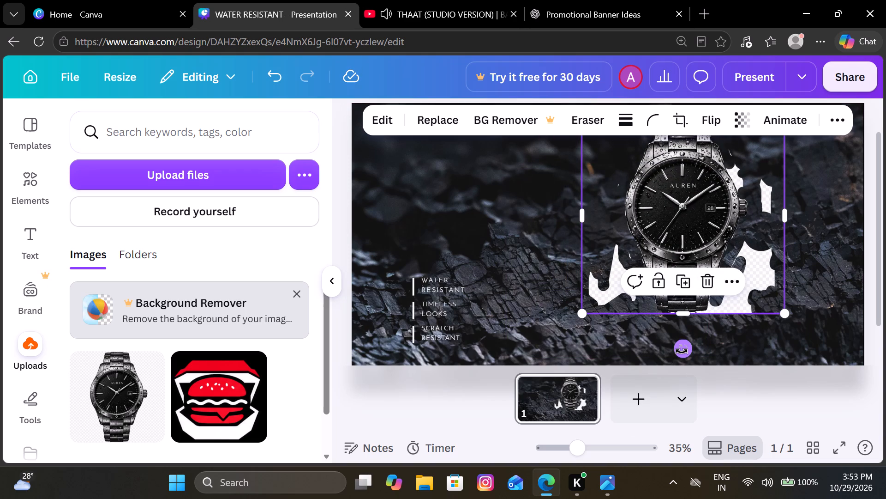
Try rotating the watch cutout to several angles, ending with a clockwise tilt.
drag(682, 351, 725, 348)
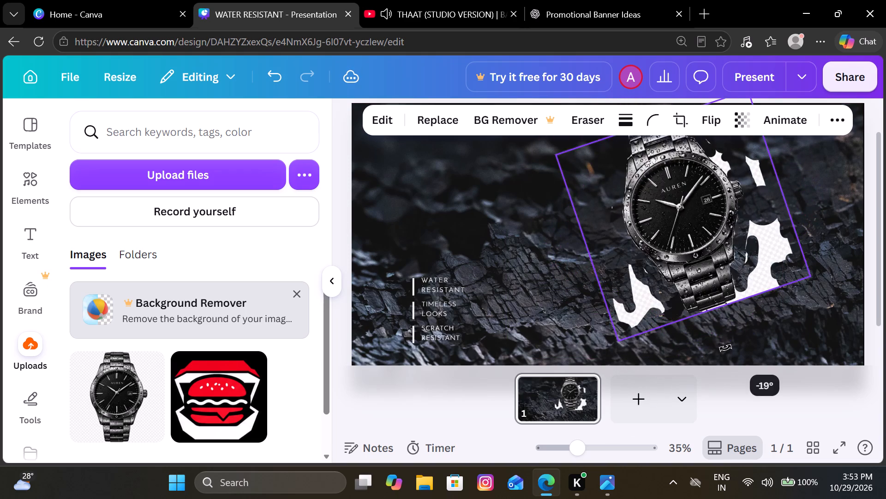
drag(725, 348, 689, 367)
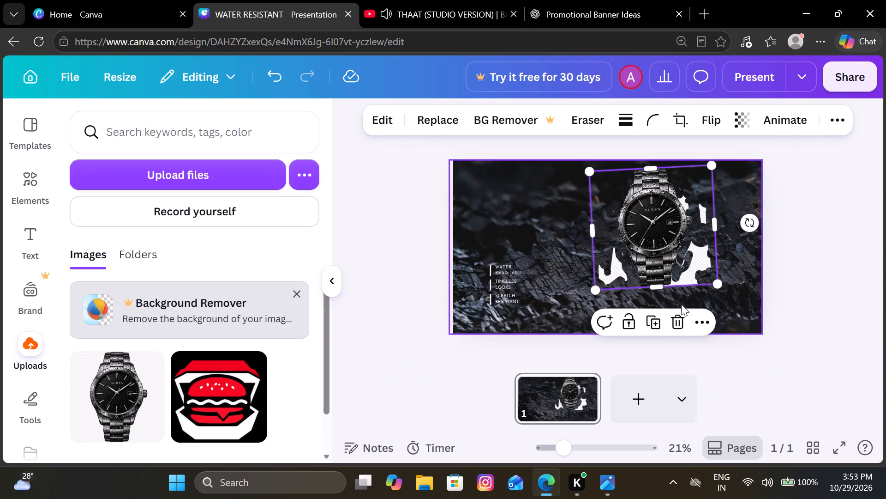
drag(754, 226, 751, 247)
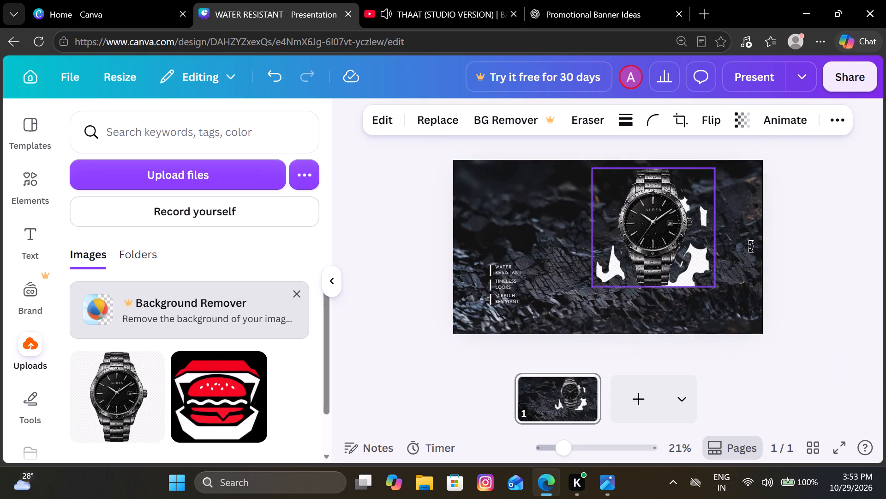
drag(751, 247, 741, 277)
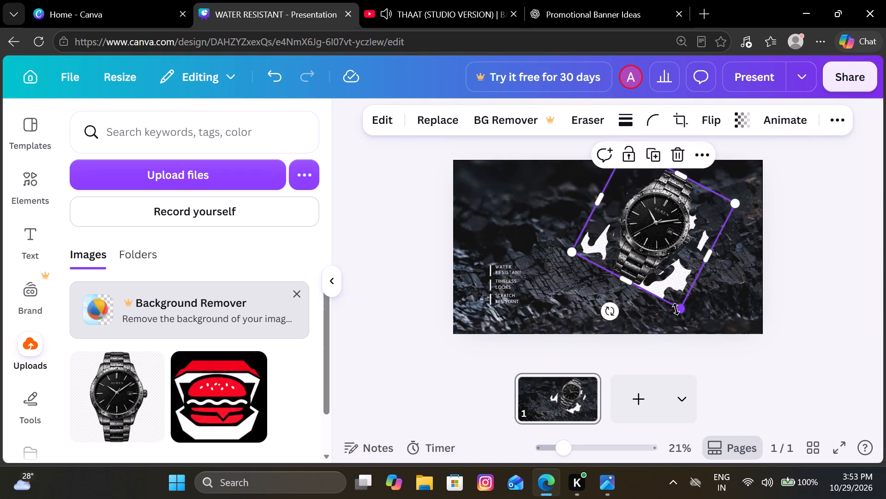
Enlarge the watch cutout to nearly the banner's full height and shift it toward the banner's right edge.
drag(678, 309, 738, 368)
drag(709, 270, 727, 255)
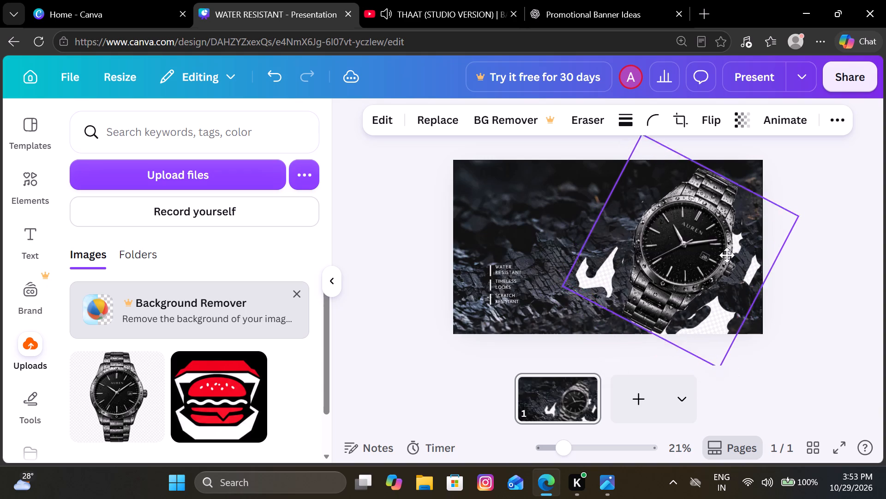
drag(727, 255, 731, 251)
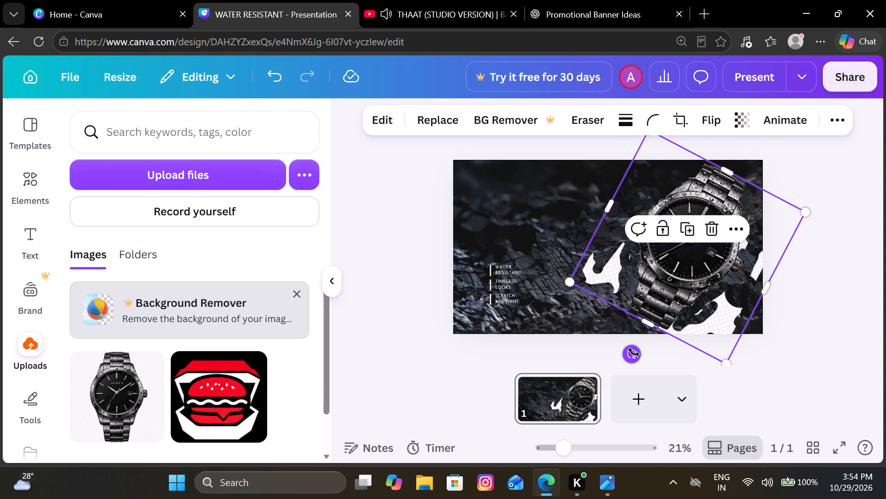
Straighten the enlarged watch cutout to 0° rotation.
drag(634, 353, 694, 350)
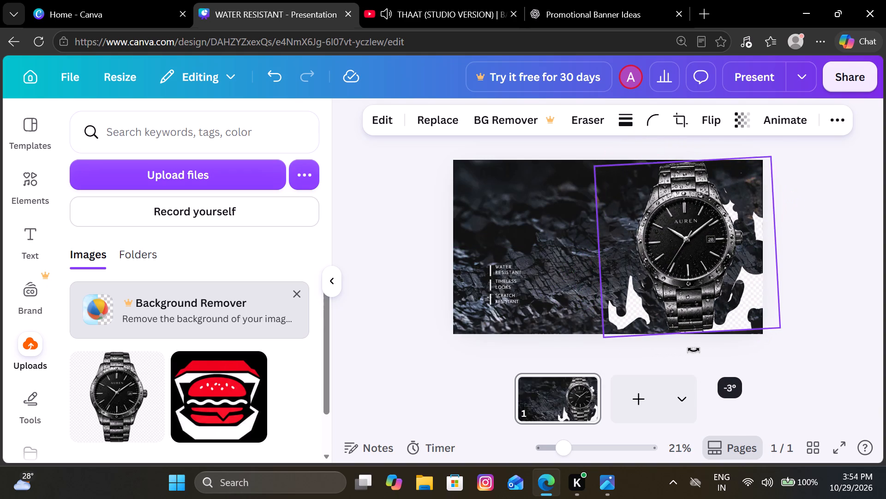
drag(694, 350, 688, 350)
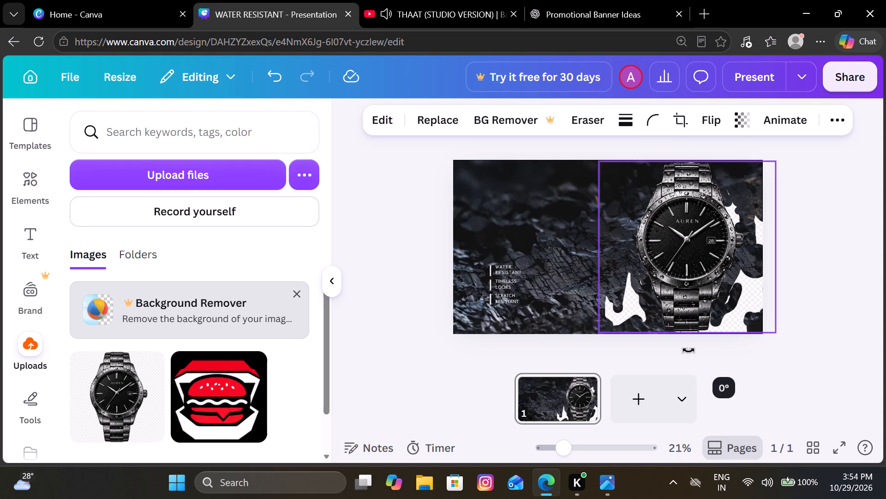
drag(688, 350, 692, 349)
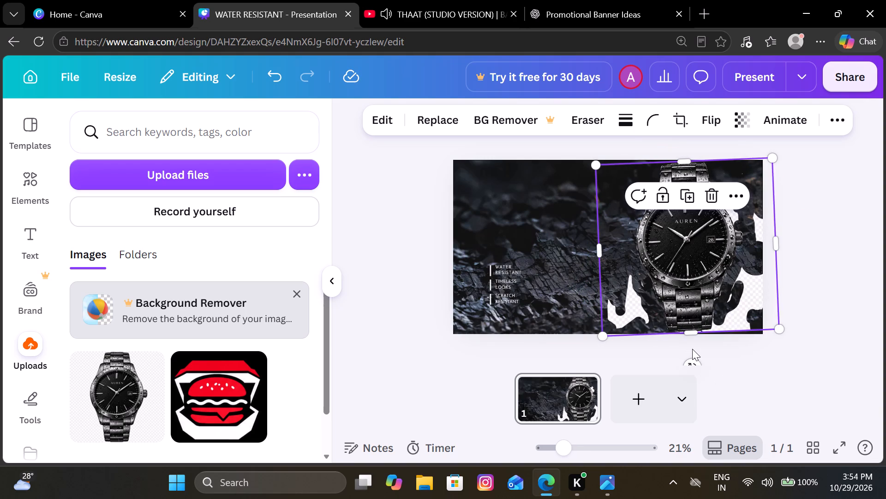
click(692, 349)
drag(692, 349, 694, 309)
click(694, 309)
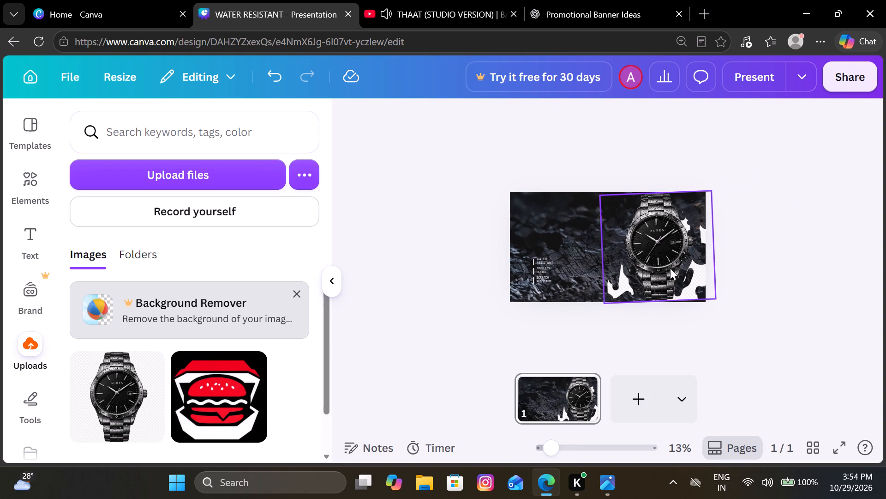
click(664, 266)
click(660, 341)
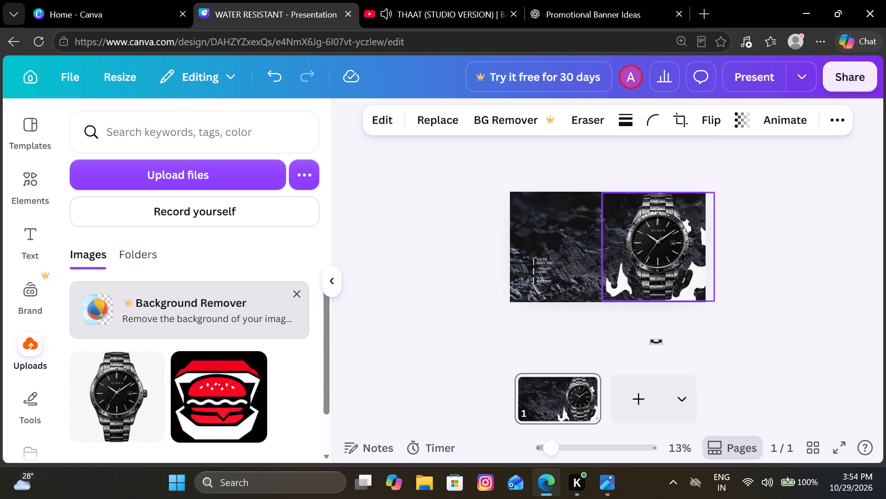
drag(670, 270, 678, 275)
click(776, 256)
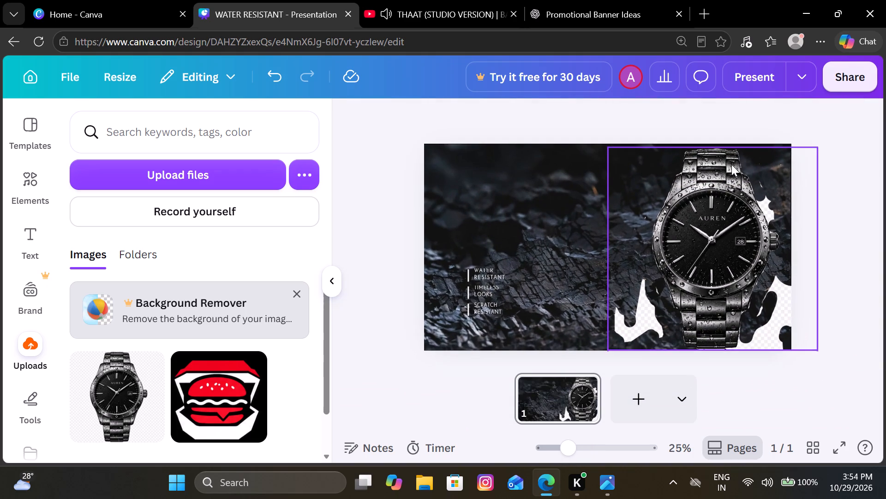
Erase the leftover background patches along the watch's crown side with the Pixel Eraser at size 20, undoing the stray dab on the bezel.
click(790, 264)
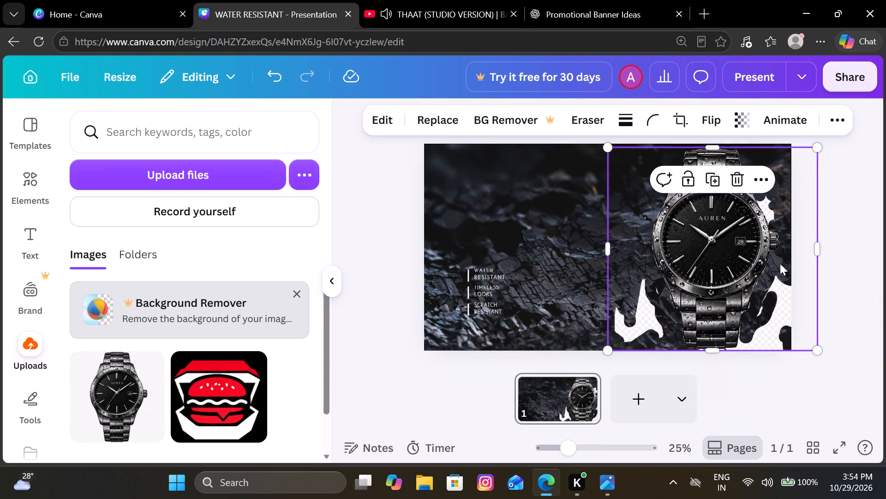
click(593, 121)
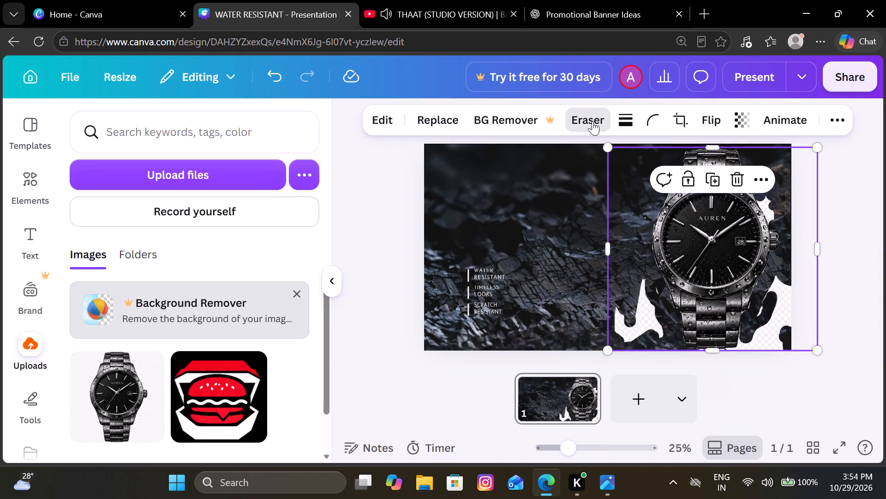
click(566, 182)
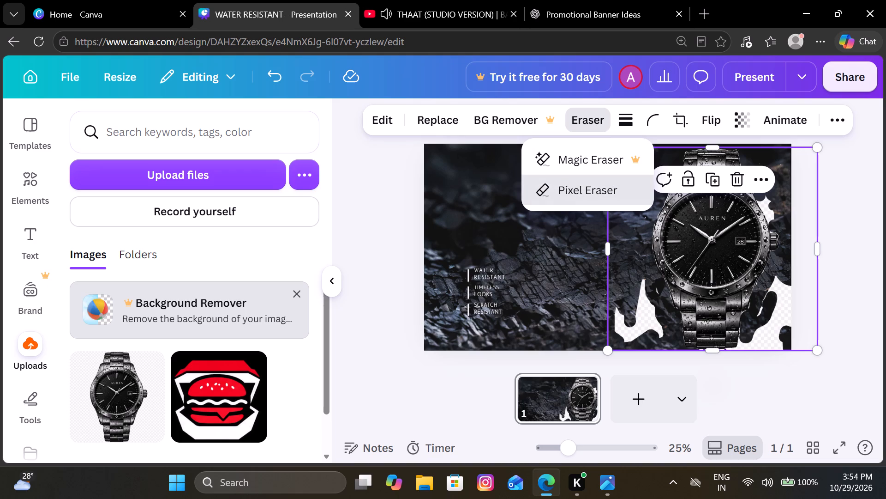
click(562, 186)
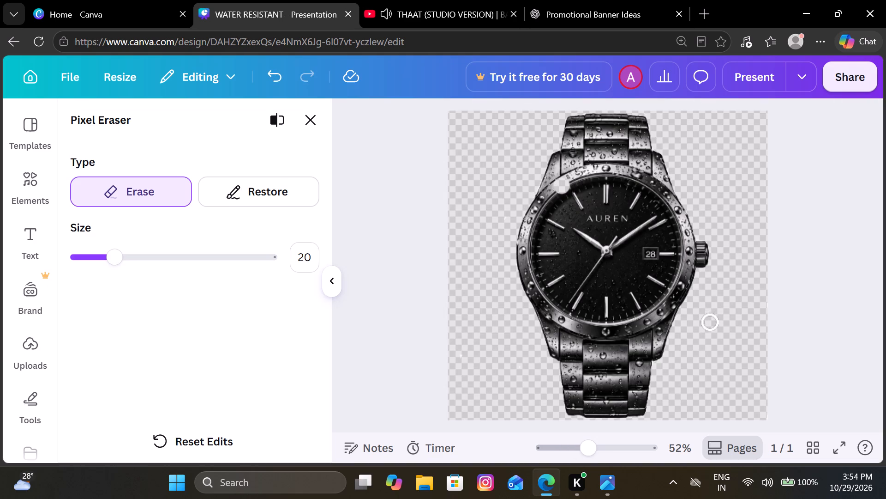
click(274, 83)
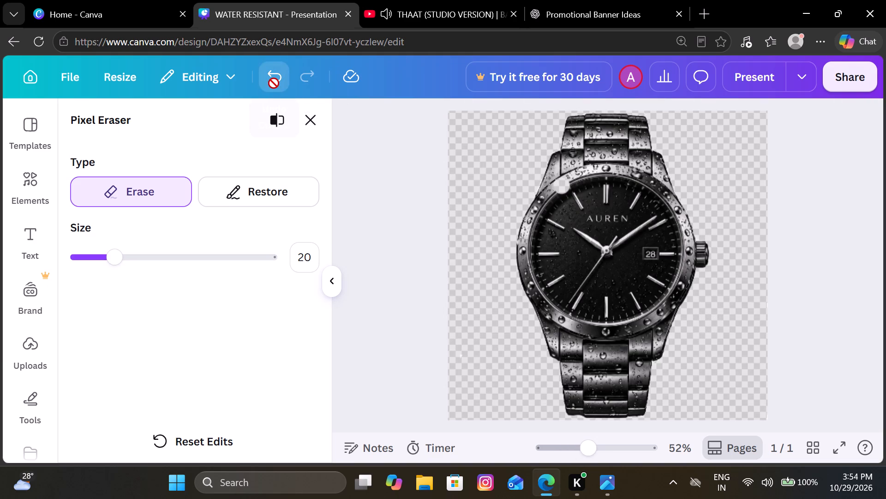
click(274, 83)
drag(670, 382, 742, 341)
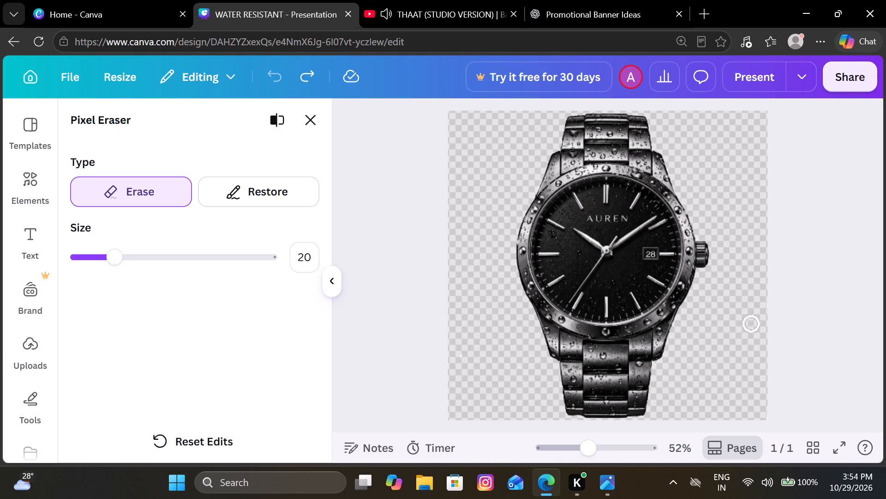
drag(742, 341, 672, 411)
drag(672, 411, 723, 174)
drag(723, 174, 691, 197)
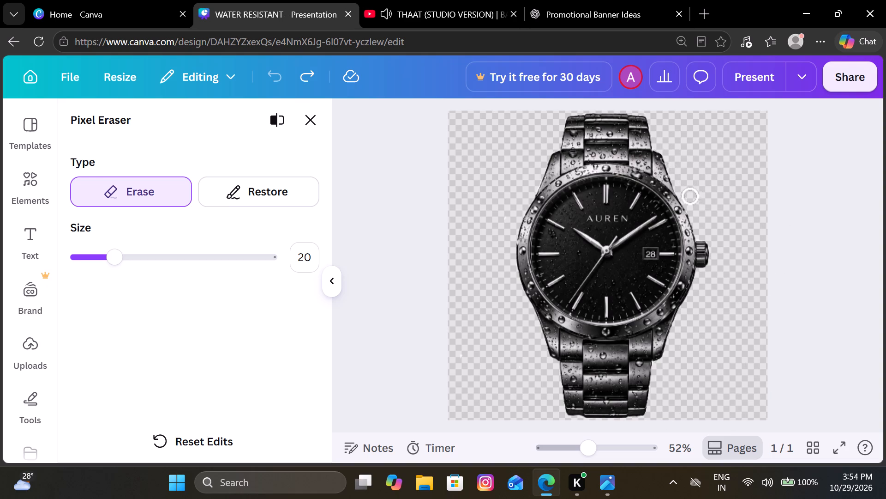
drag(691, 197, 754, 94)
Erase the leftover background on the watch's side opposite the crown at size 20, and return to the banner.
drag(460, 357, 466, 106)
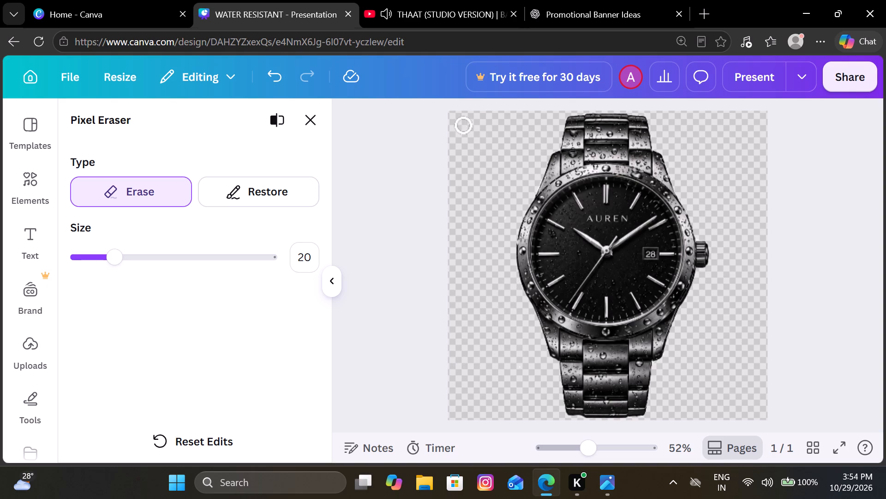
drag(466, 106, 508, 321)
drag(508, 321, 513, 371)
click(307, 114)
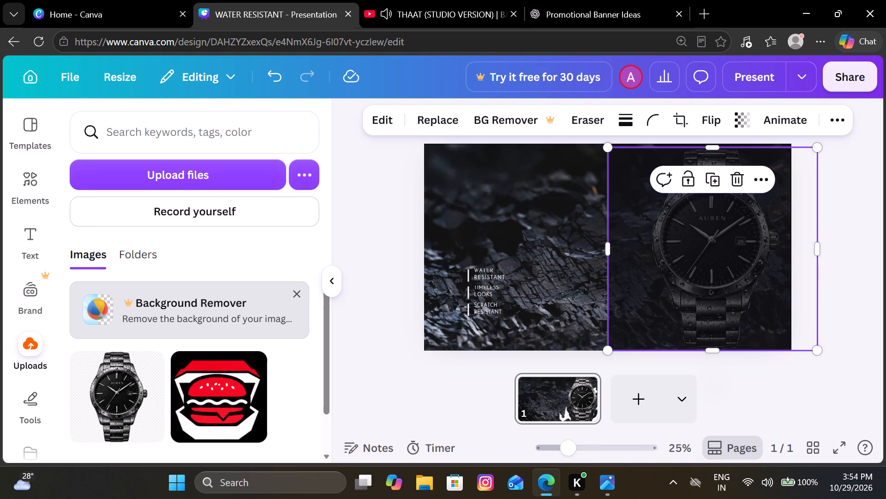
click(386, 173)
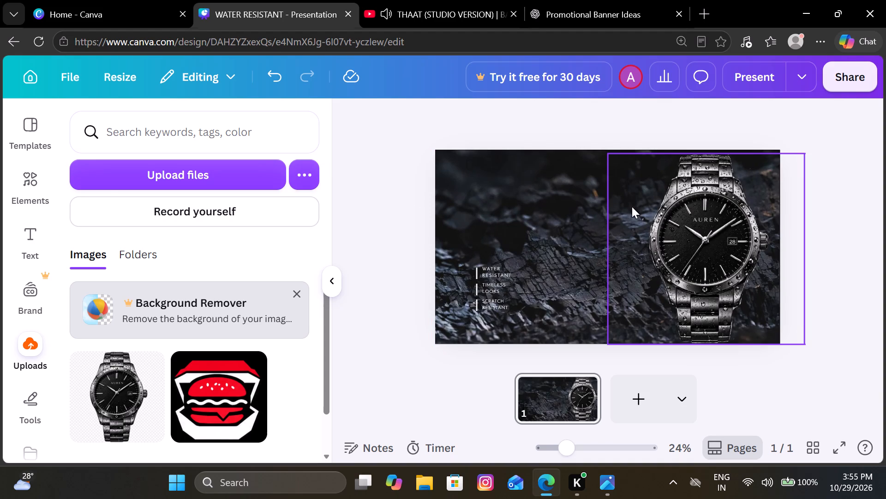
Add the recently used "EST. 2012 / DAPPER / Premium Quality Goods" text combination and shift it toward the watch.
scroll(729, 251, left, 1)
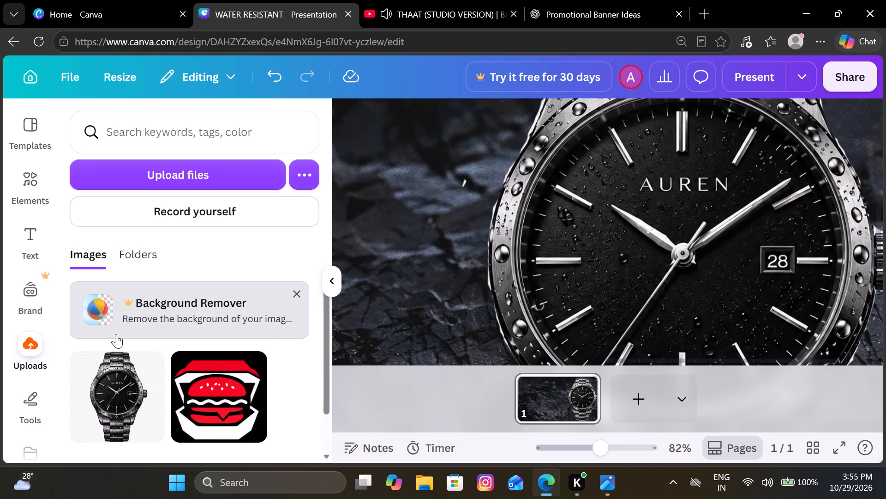
click(26, 242)
scroll(195, 324, down, 4)
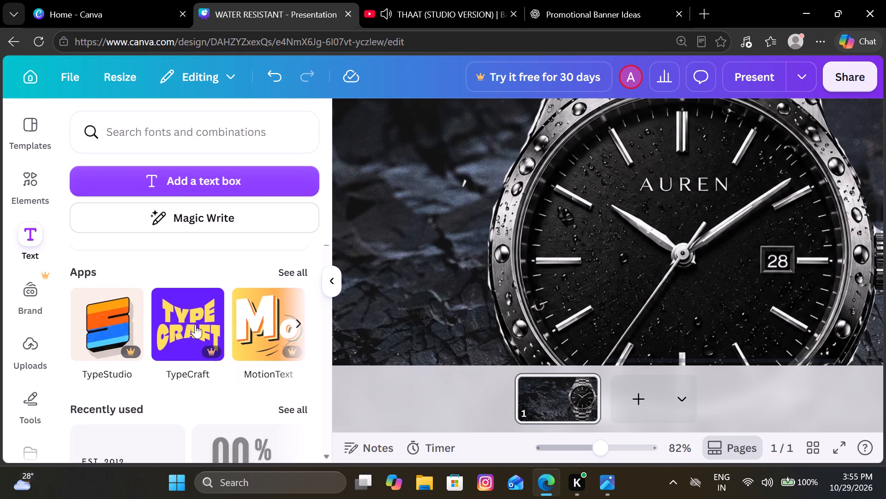
scroll(195, 324, down, 2)
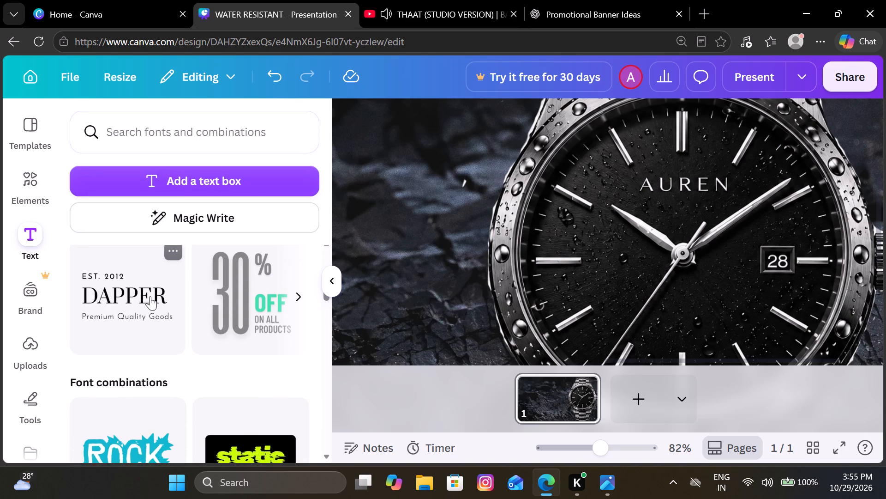
click(123, 303)
drag(384, 279, 552, 273)
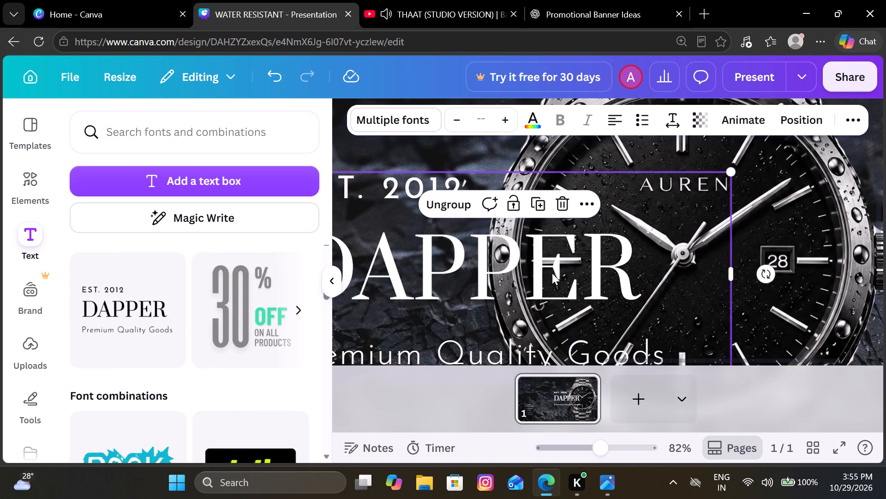
Delete the "EST. 2012" and "Premium Quality Goods" lines from the text combination, leaving only the DAPPER heading.
click(425, 183)
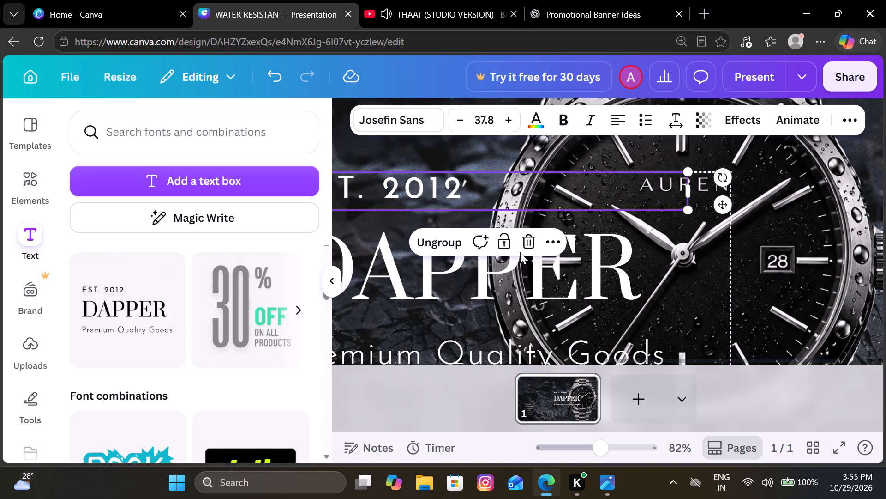
click(525, 249)
click(485, 347)
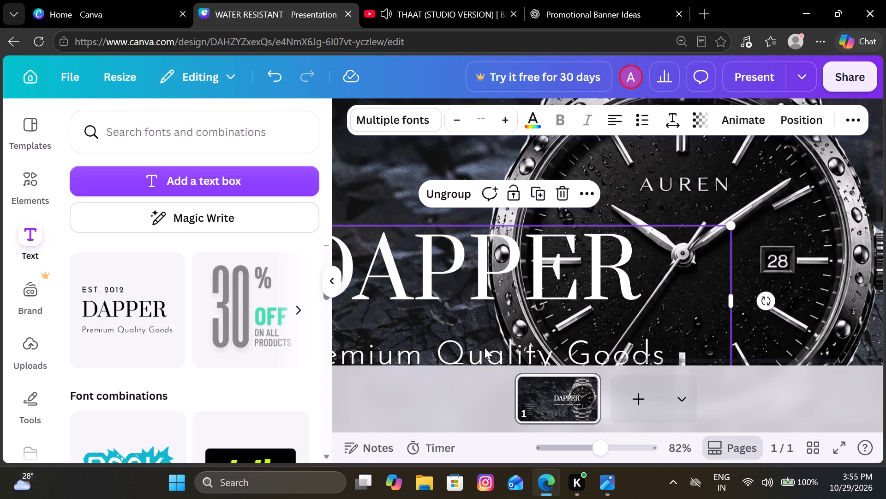
click(529, 310)
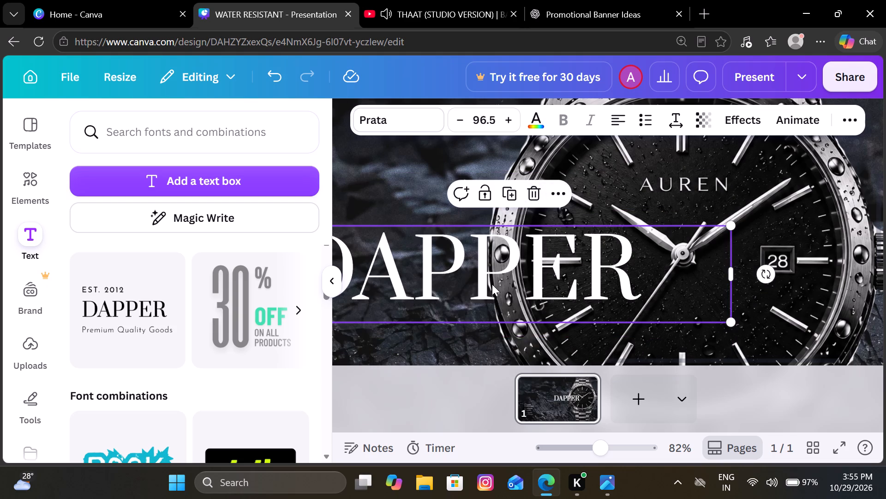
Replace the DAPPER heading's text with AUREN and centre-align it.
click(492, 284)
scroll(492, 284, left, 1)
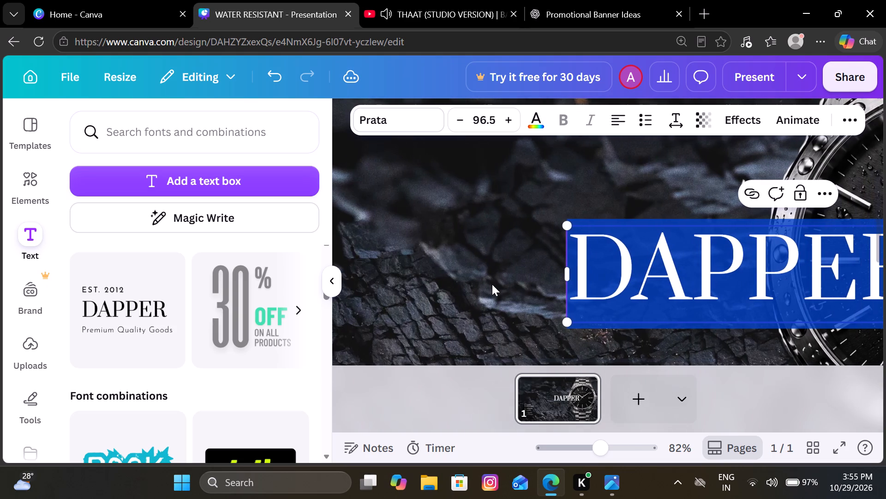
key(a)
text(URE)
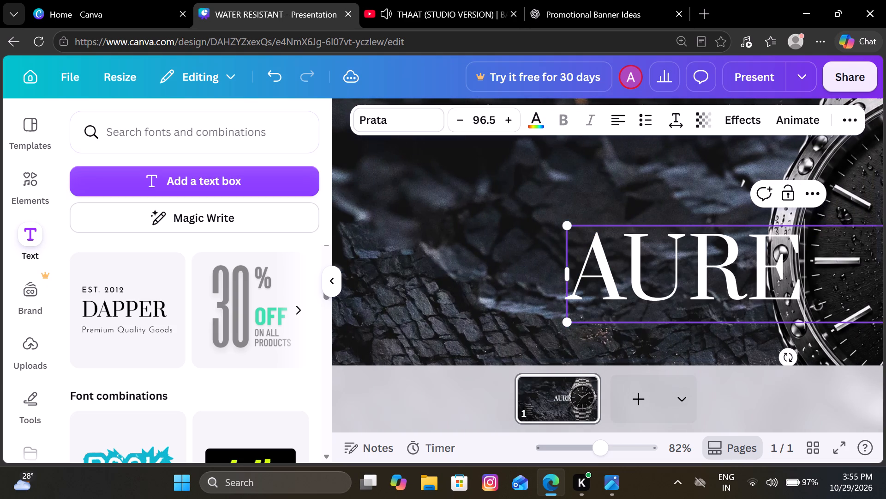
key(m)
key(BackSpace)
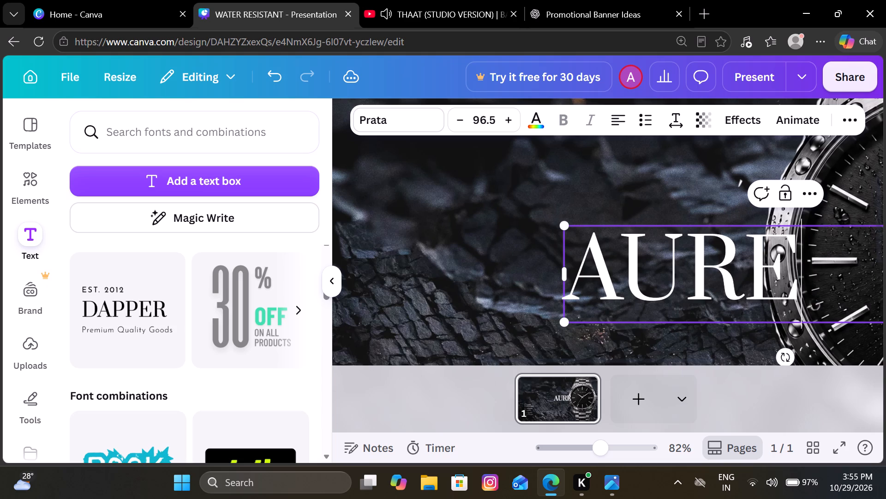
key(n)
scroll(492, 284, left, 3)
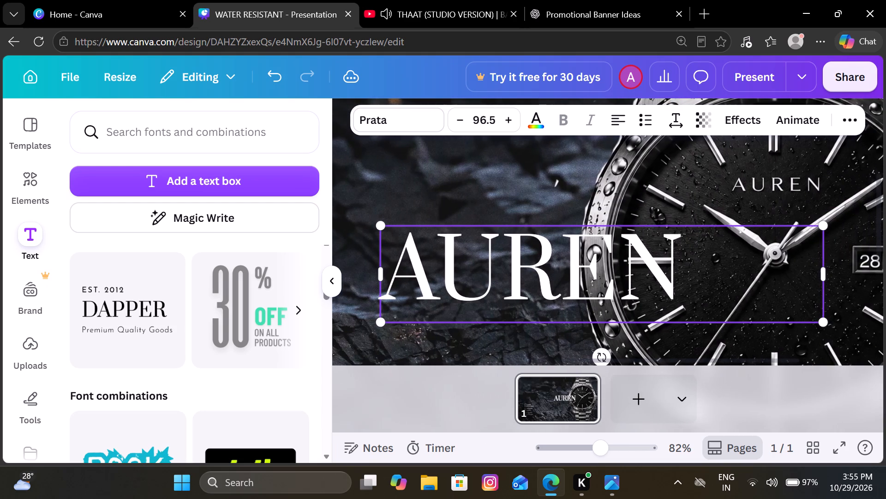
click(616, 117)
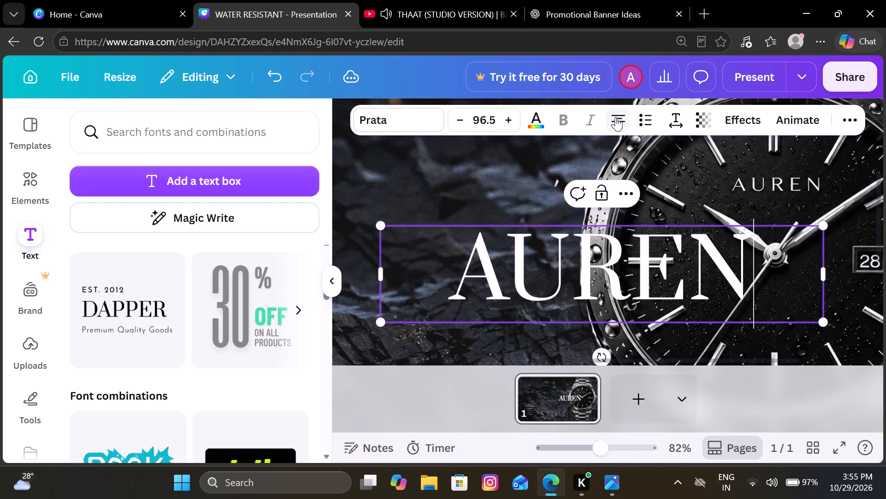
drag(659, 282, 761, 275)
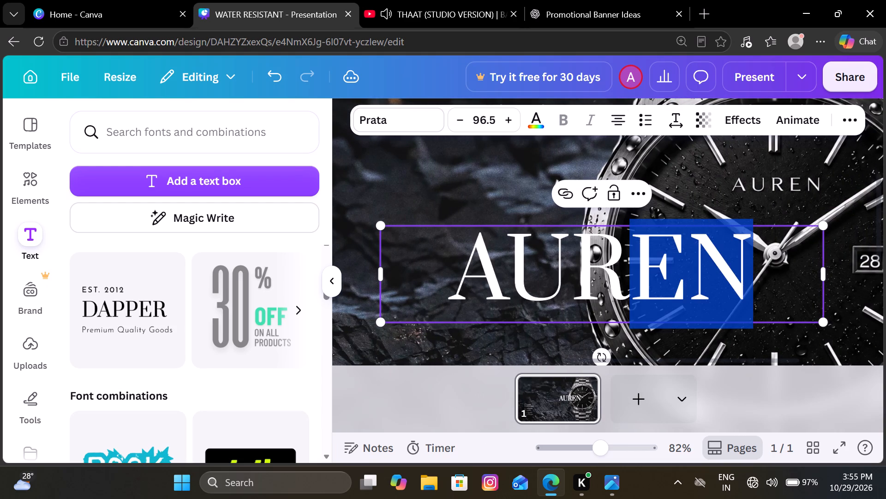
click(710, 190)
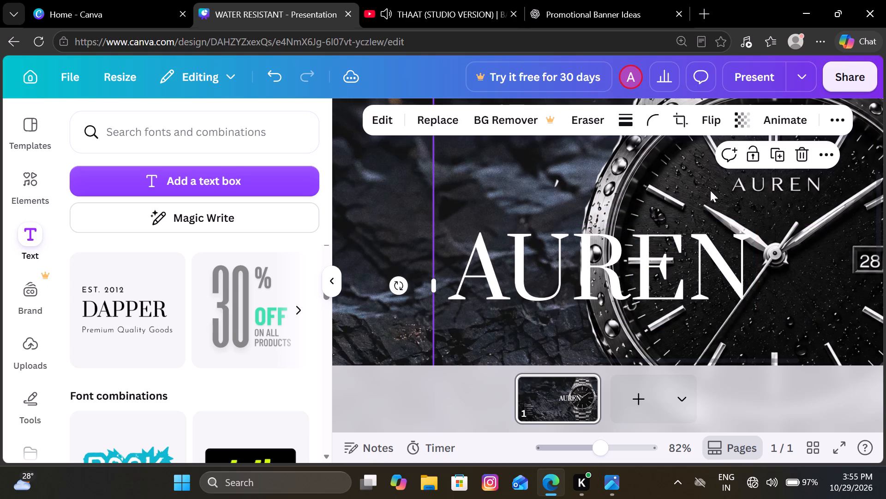
Delete the AUREN heading that overlaps the watch.
click(677, 259)
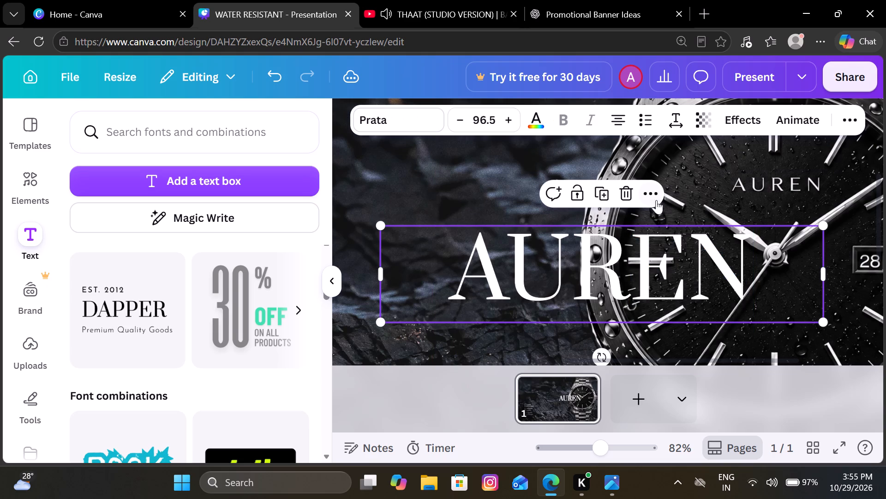
click(634, 195)
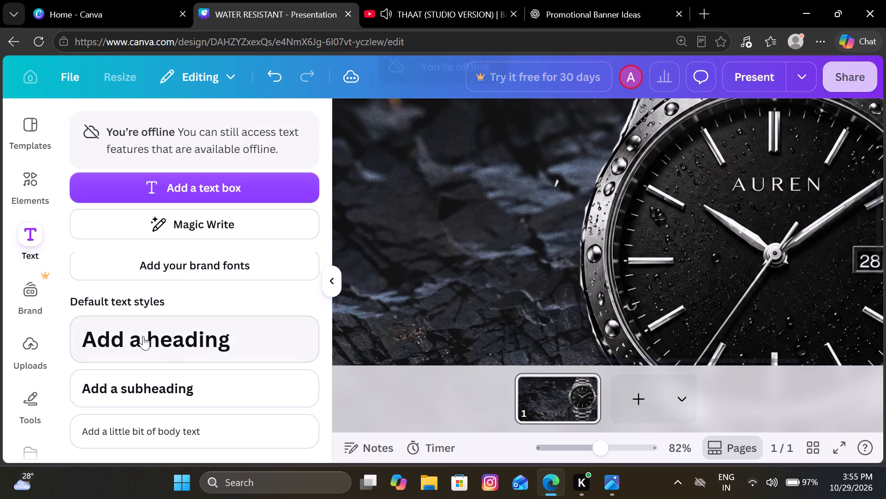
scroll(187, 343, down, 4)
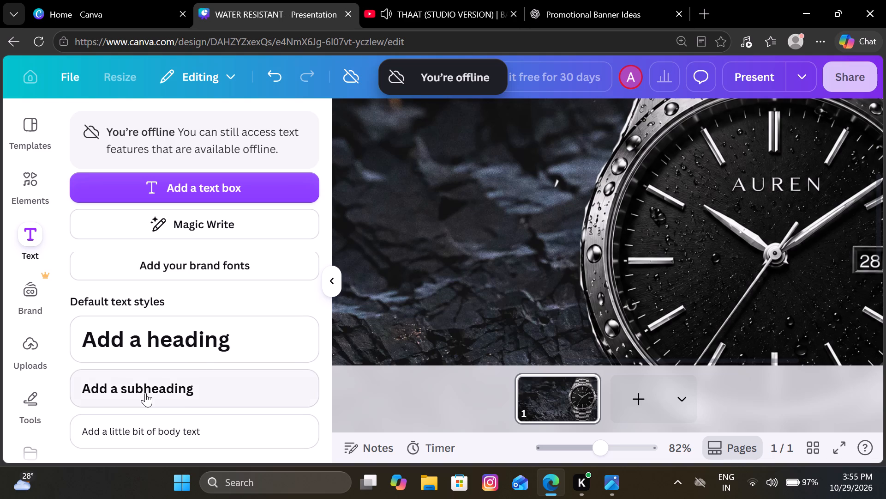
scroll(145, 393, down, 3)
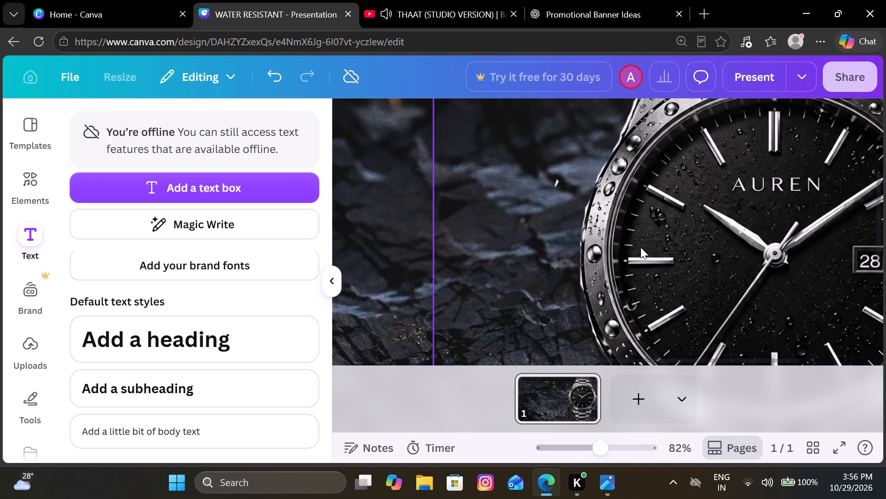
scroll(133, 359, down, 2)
Enlarge the watch image slightly by extending its lower corner toward the banner text.
scroll(715, 242, left, 1)
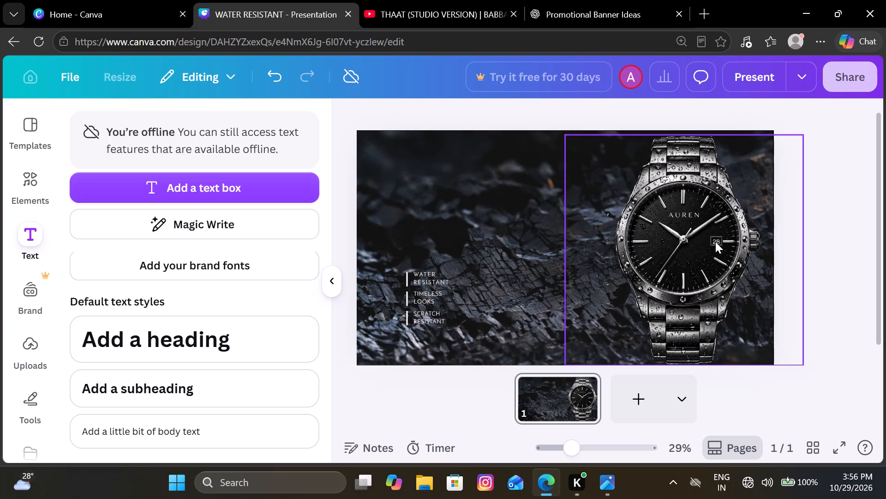
scroll(715, 242, down, 1)
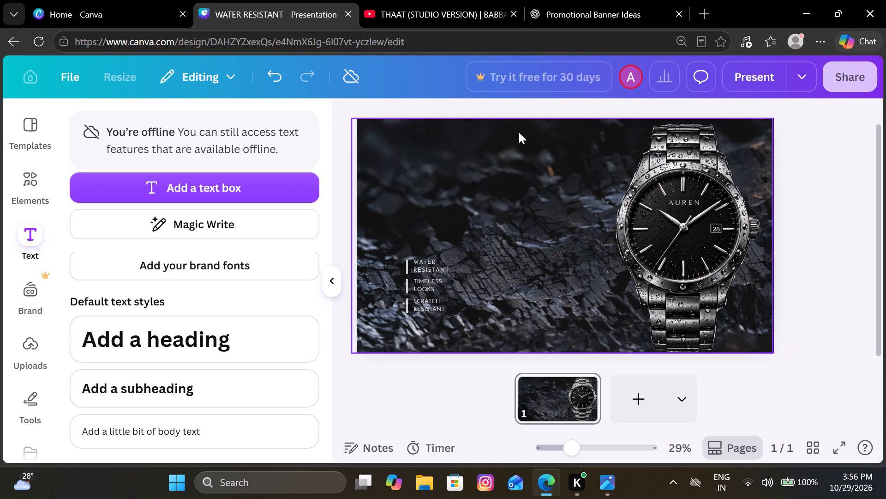
click(674, 159)
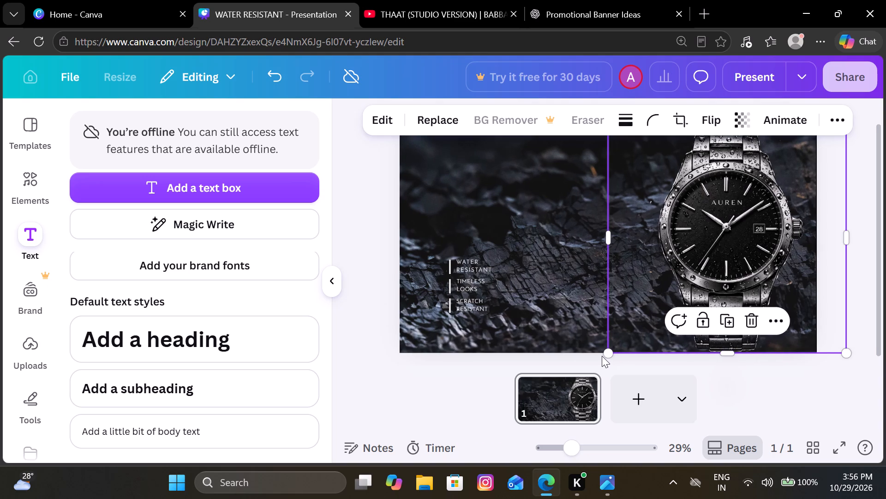
drag(605, 356, 600, 358)
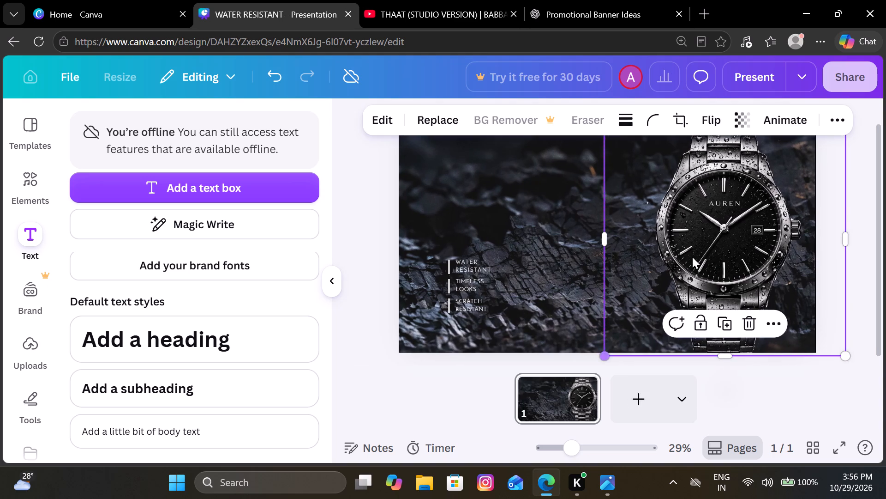
click(692, 257)
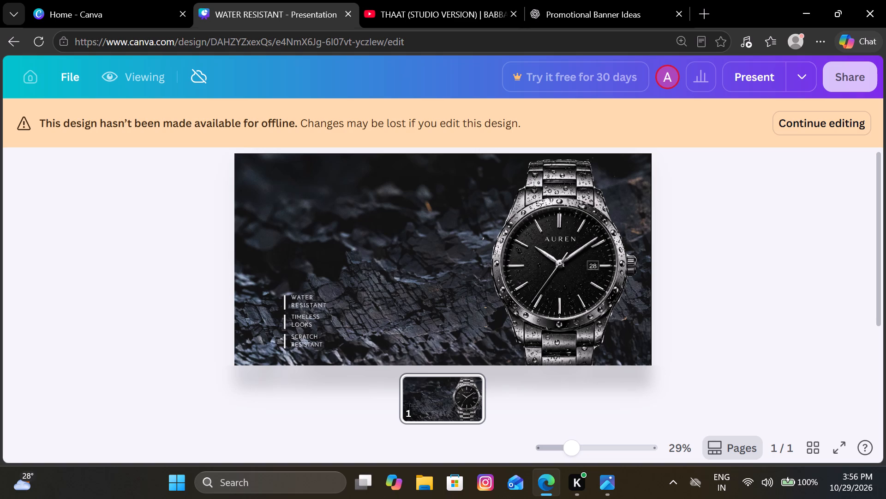
Resume editing the design while offline.
click(348, 222)
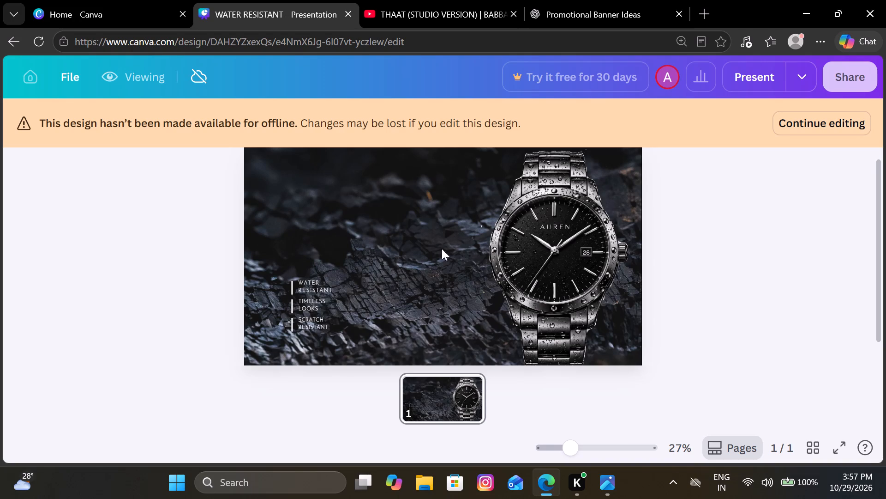
click(134, 175)
click(541, 248)
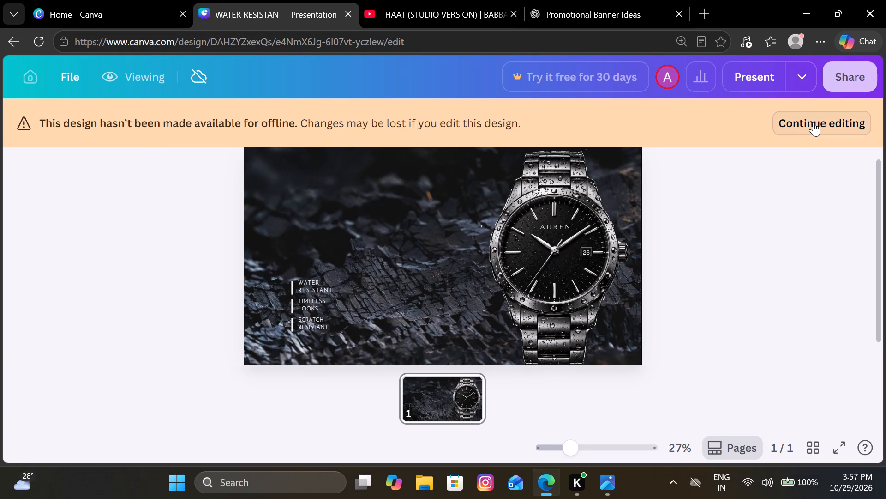
click(814, 122)
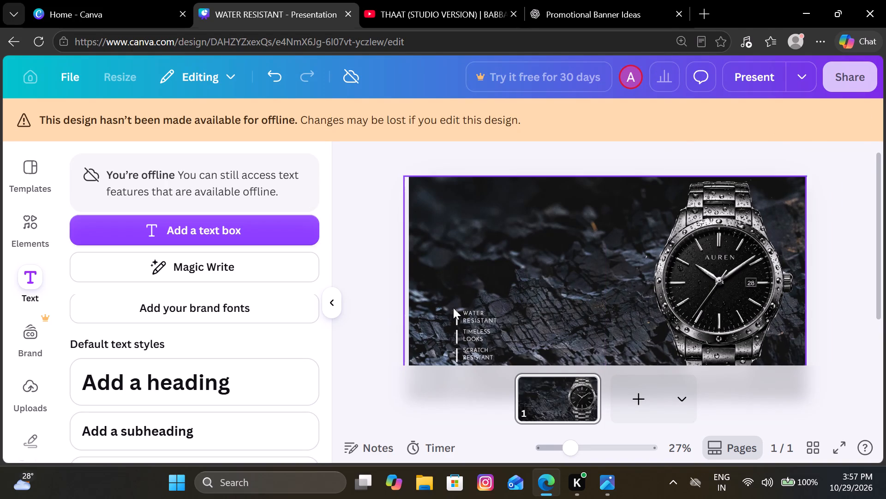
Flip the rock background image vertically.
click(479, 258)
click(715, 159)
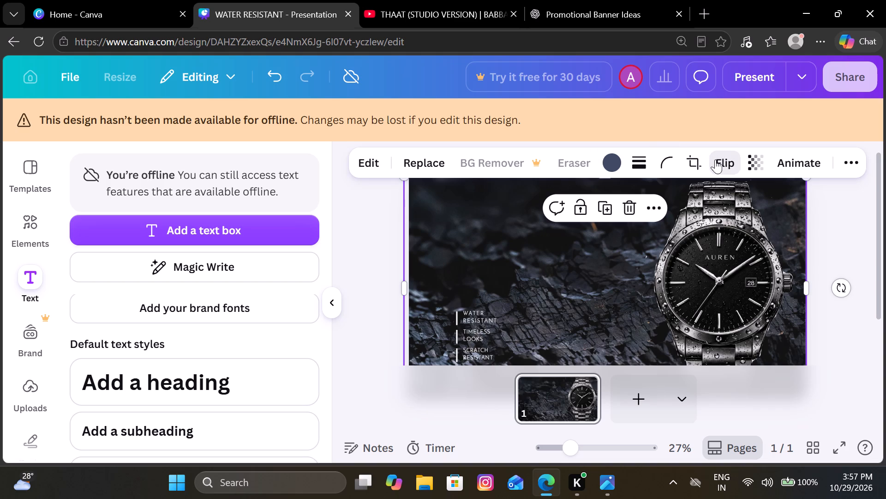
click(725, 233)
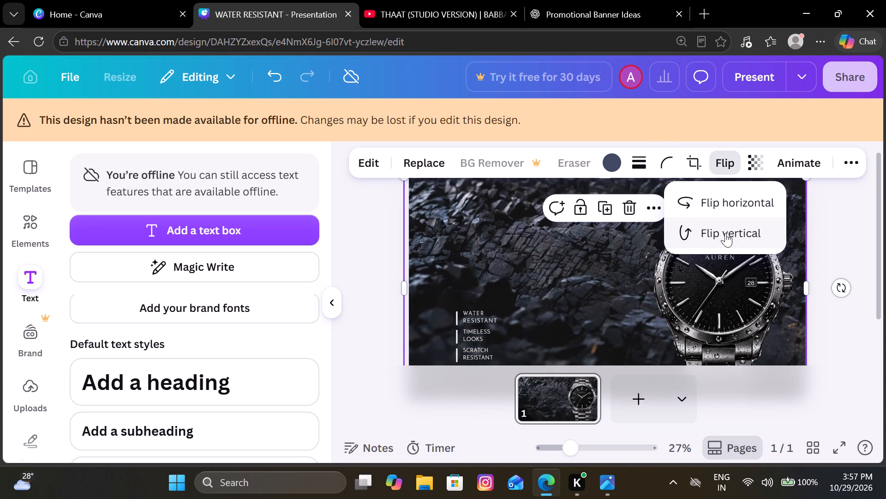
click(725, 233)
click(725, 233)
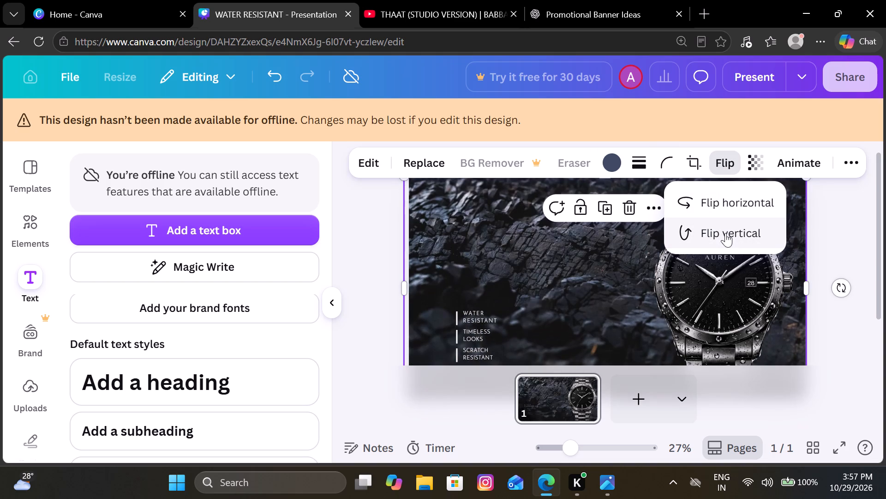
click(725, 233)
click(725, 233)
click(741, 229)
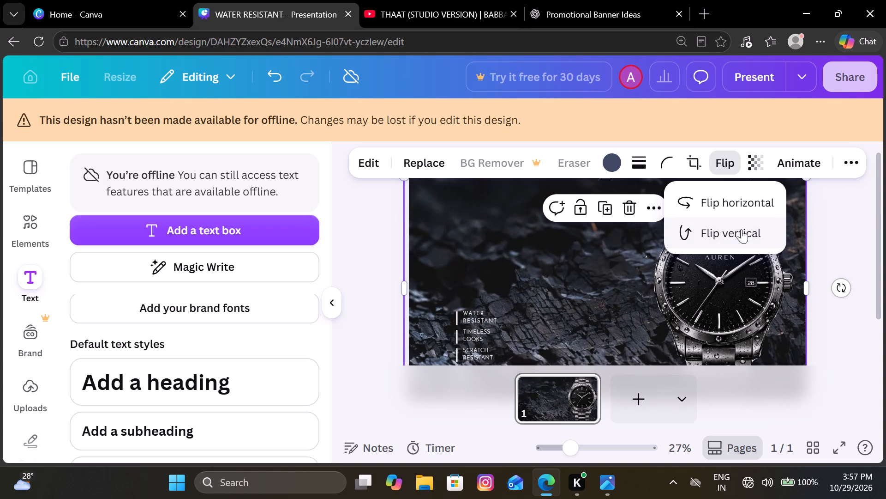
click(741, 229)
click(869, 218)
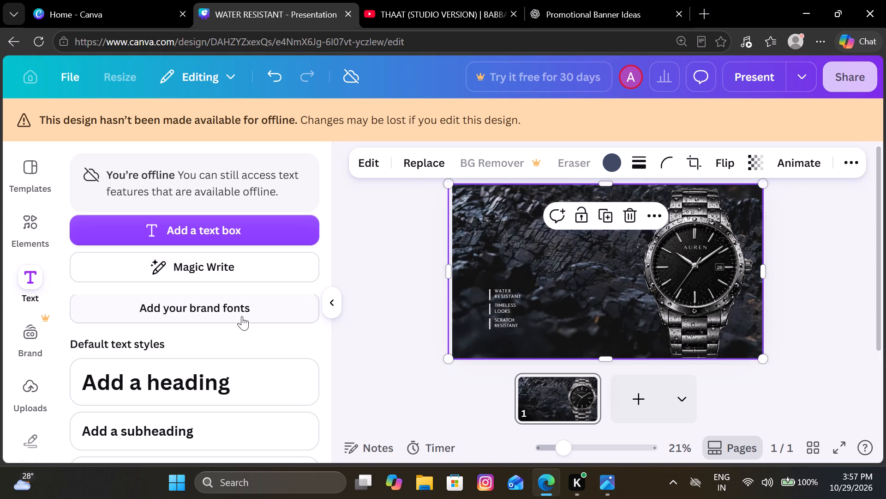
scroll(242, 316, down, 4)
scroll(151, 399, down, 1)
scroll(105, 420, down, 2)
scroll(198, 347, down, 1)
Add the recently used "EST. 2012 / DAPPER / Premium Quality Goods" text combination to the banner.
click(34, 234)
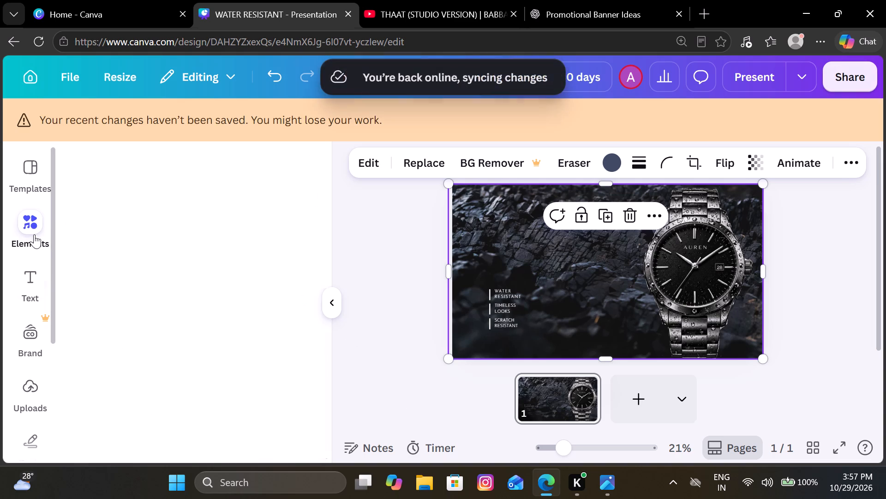
click(40, 269)
scroll(168, 317, down, 3)
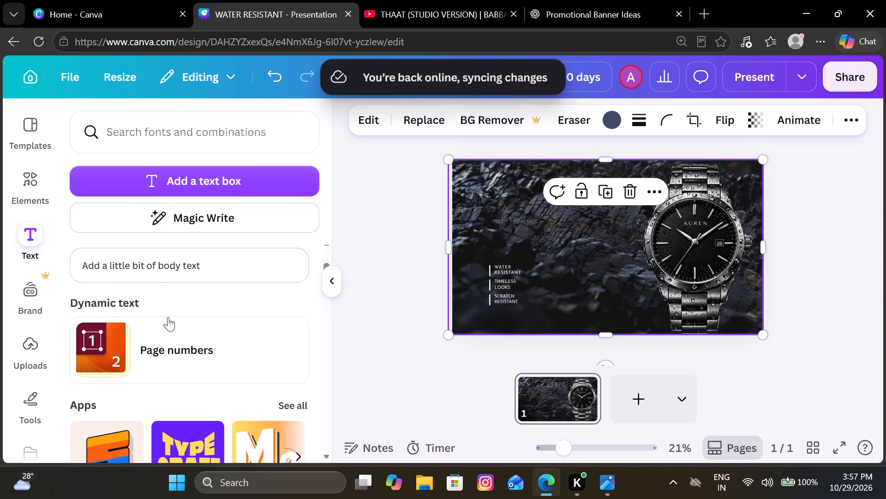
scroll(168, 317, down, 3)
click(116, 428)
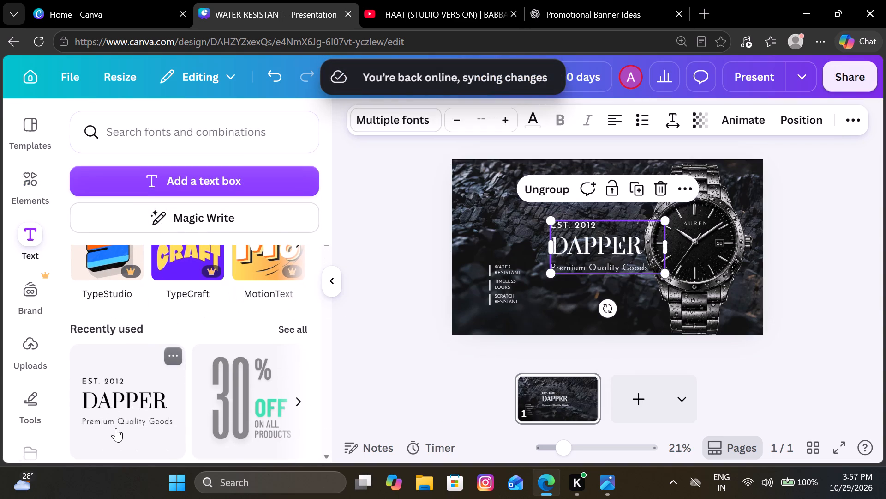
Delete the "DAPPER" and "EST. 2012" lines from the newly added text combination.
click(580, 244)
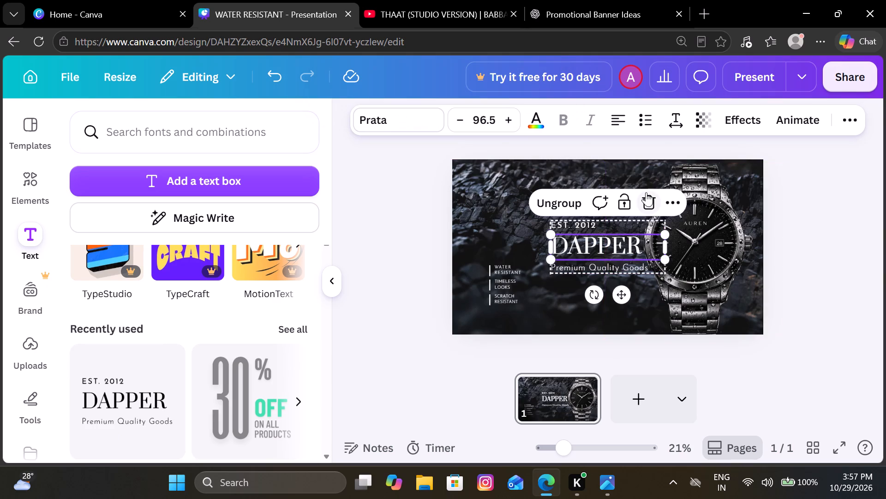
click(646, 192)
click(591, 222)
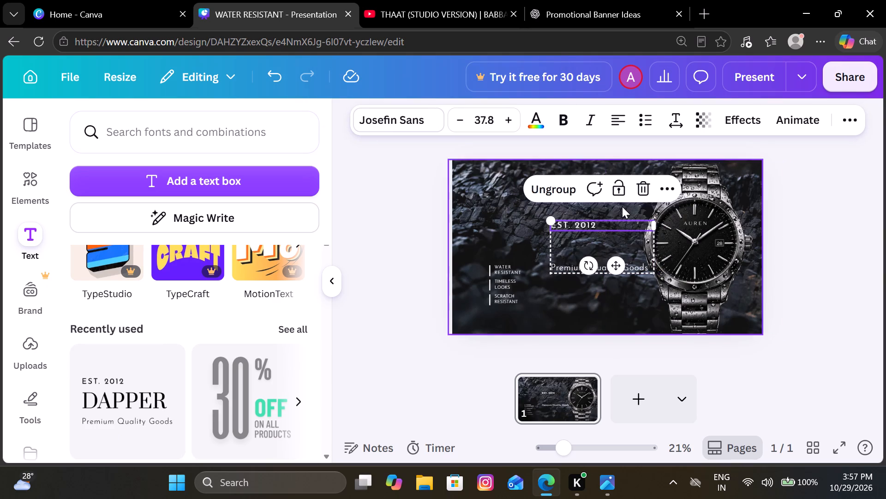
click(633, 194)
Replace the "Premium Quality Goods" text with "AUREN".
click(589, 268)
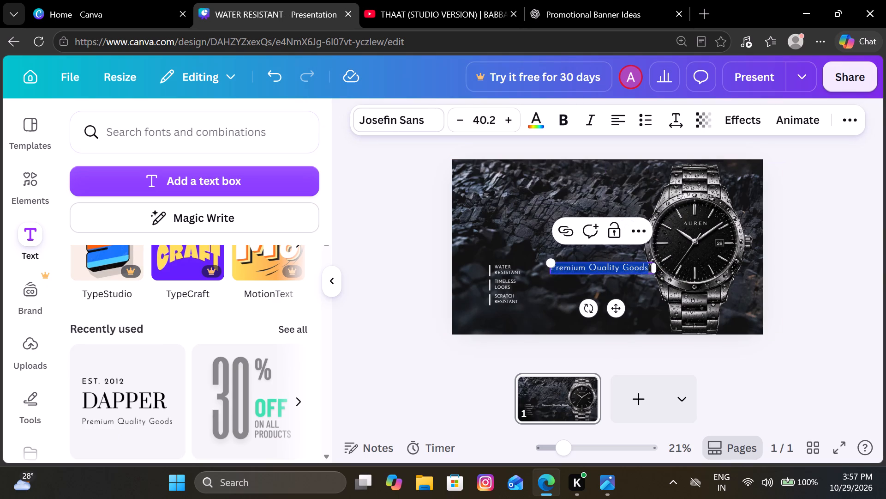
text(AUEW)
key(BackSpace)
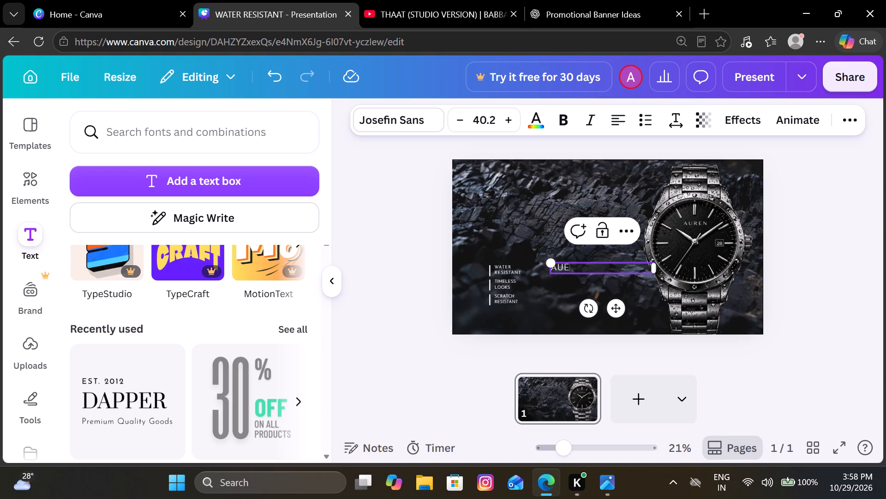
key(BackSpace)
text(RE)
key(n)
Enlarge the AUREN text to about size 107 and move it to the upper part of the banner beside the watch.
drag(551, 264, 479, 192)
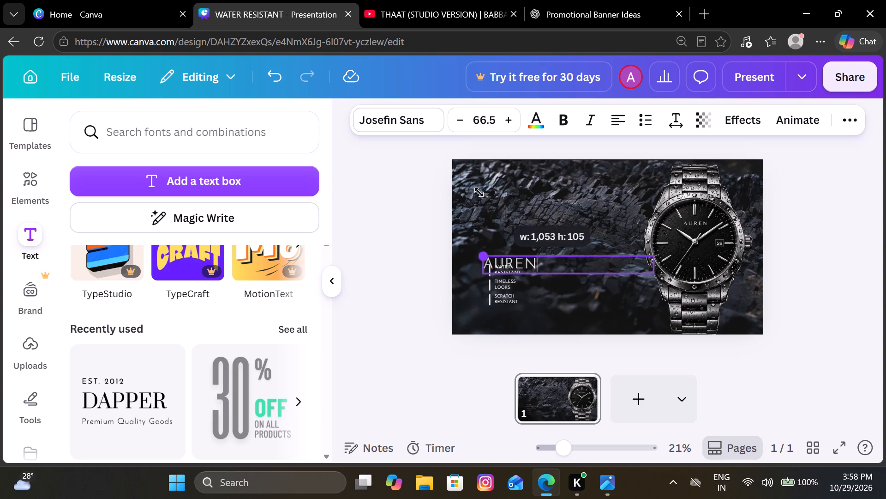
drag(479, 192, 392, 135)
drag(560, 267, 583, 254)
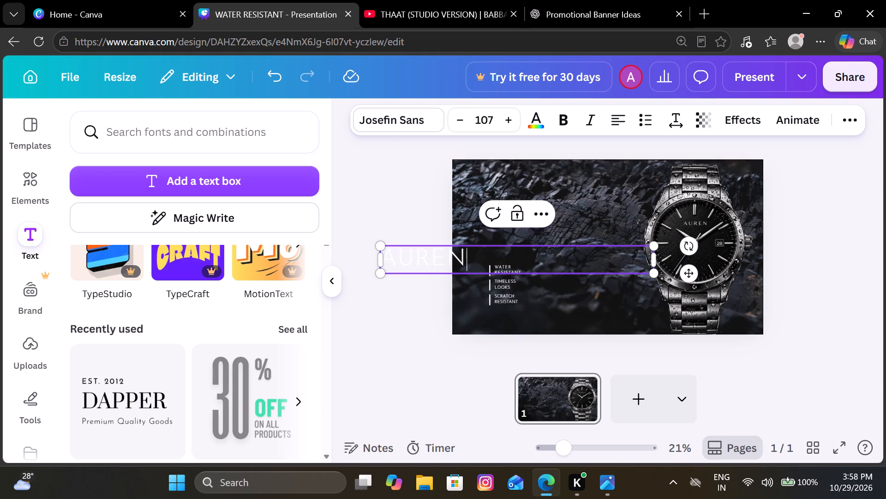
drag(583, 254, 578, 274)
drag(578, 274, 700, 224)
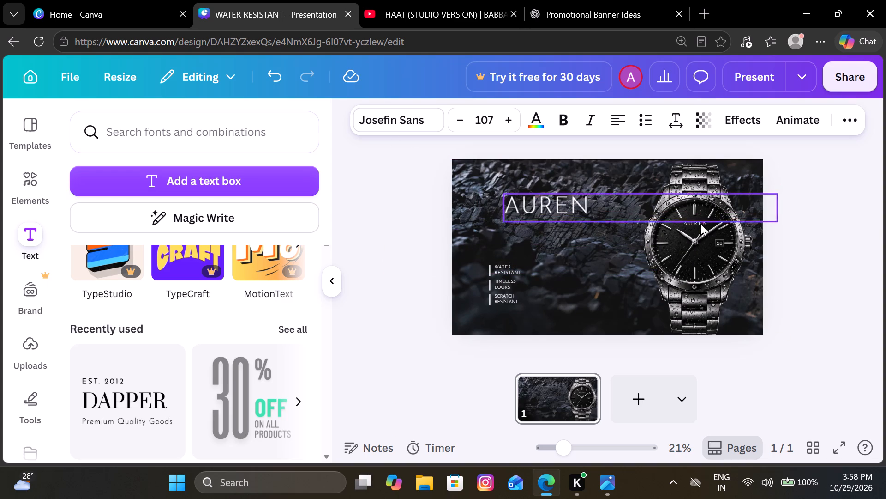
drag(700, 224, 706, 228)
Widen the letter spacing of the AUREN heading to more than 200.
click(676, 120)
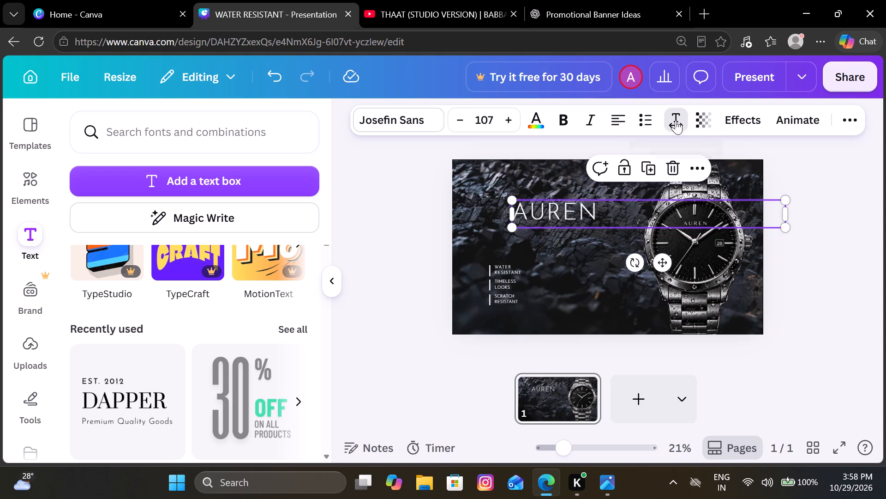
drag(633, 188, 644, 187)
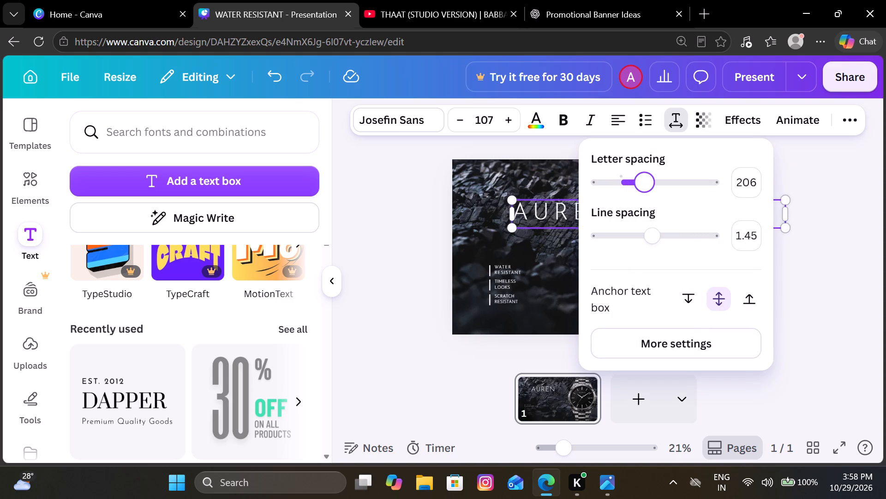
drag(644, 187, 653, 186)
click(807, 142)
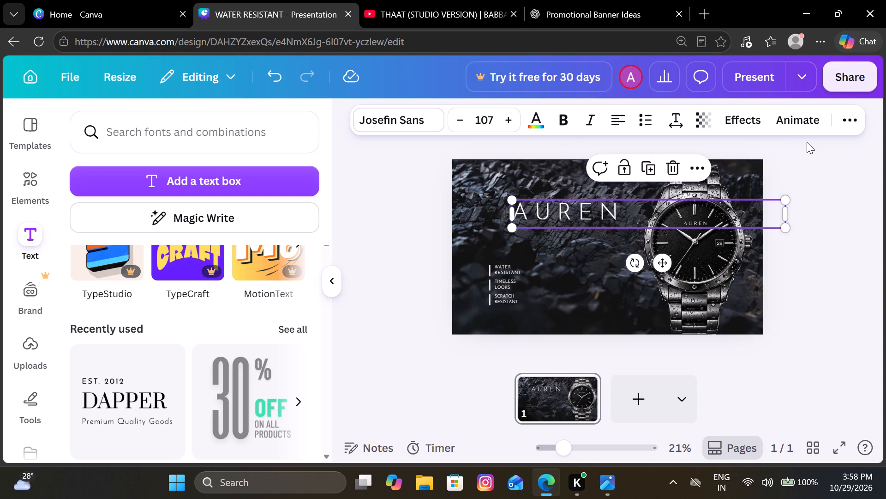
Shift the AUREN heading up and away from the watch so it starts roughly in line with the feature list, and compare with the reference banner.
drag(644, 230, 637, 216)
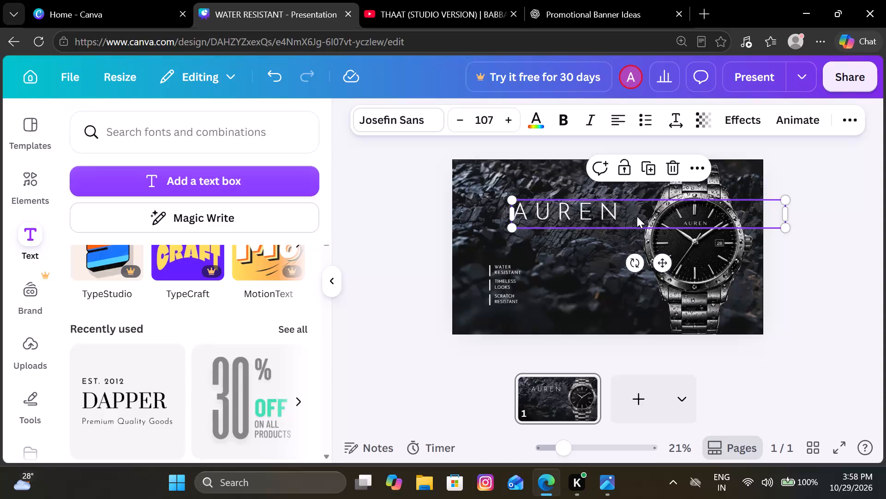
drag(637, 216, 619, 211)
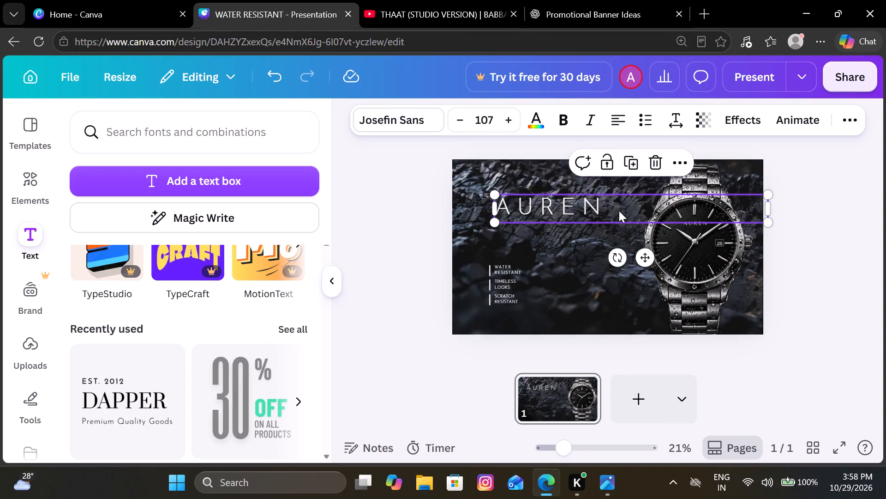
click(855, 225)
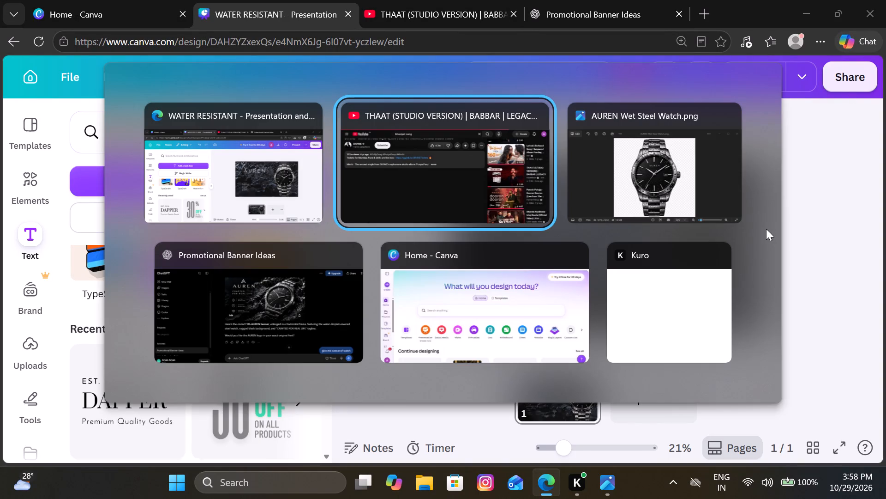
scroll(766, 229, left, 1)
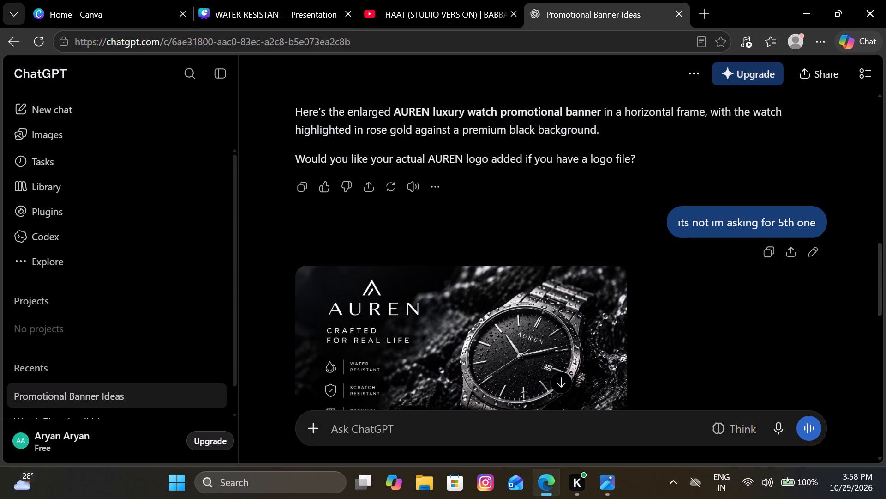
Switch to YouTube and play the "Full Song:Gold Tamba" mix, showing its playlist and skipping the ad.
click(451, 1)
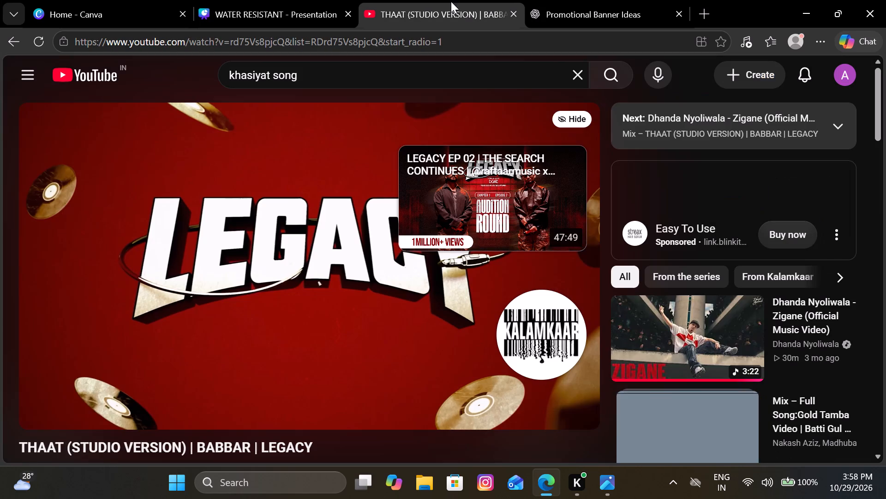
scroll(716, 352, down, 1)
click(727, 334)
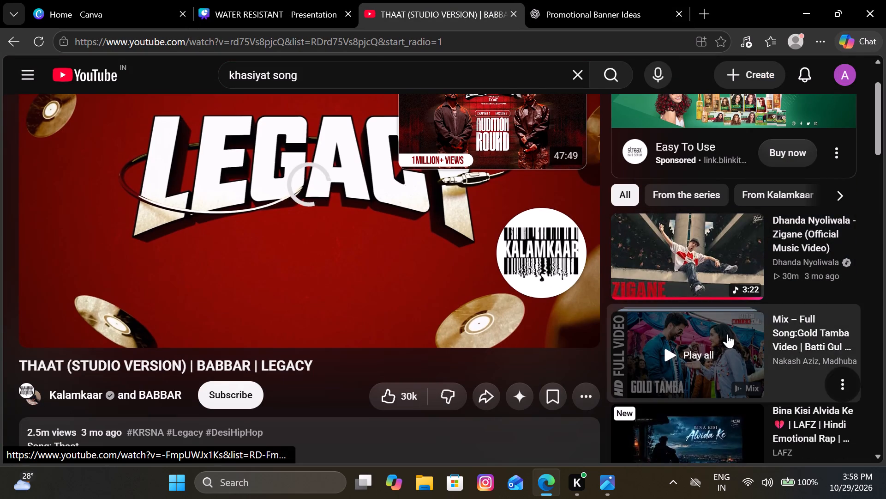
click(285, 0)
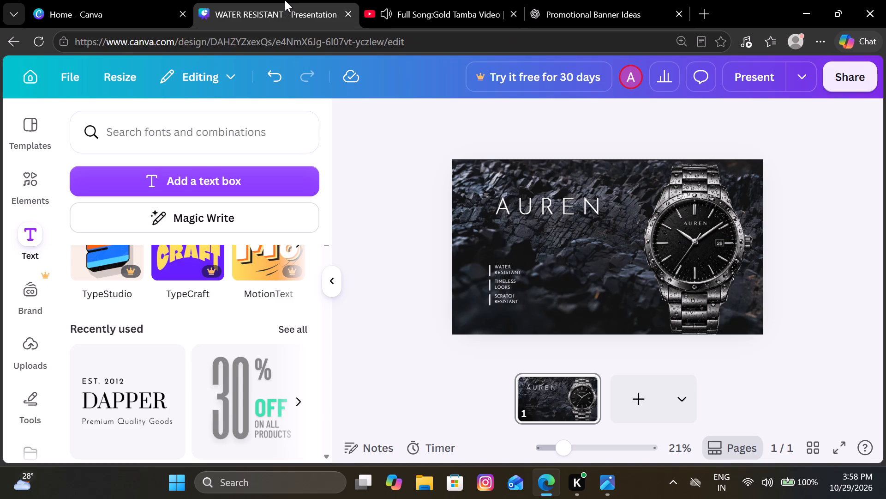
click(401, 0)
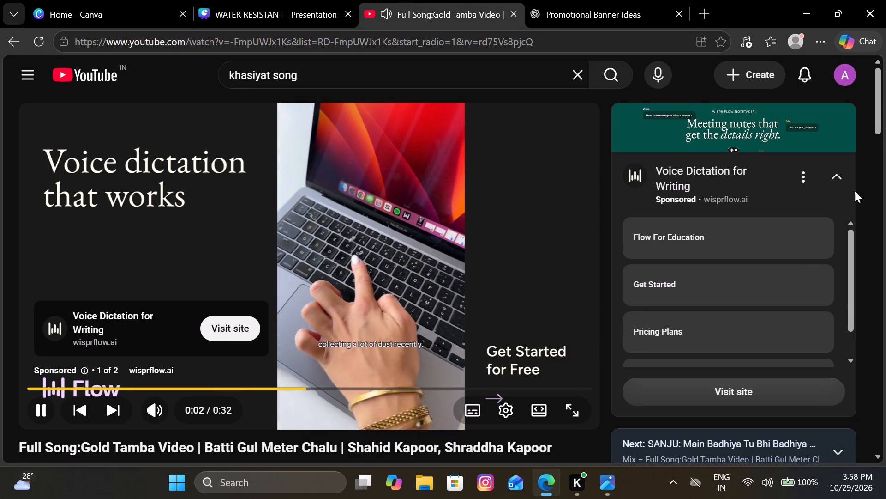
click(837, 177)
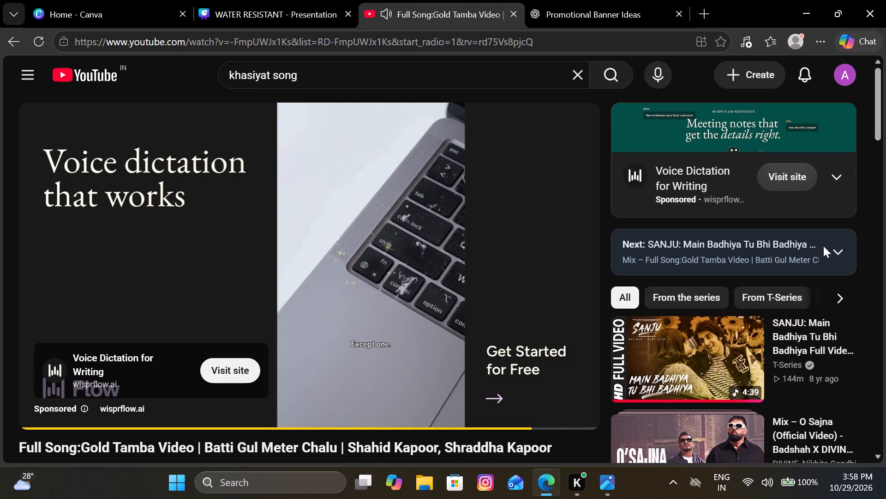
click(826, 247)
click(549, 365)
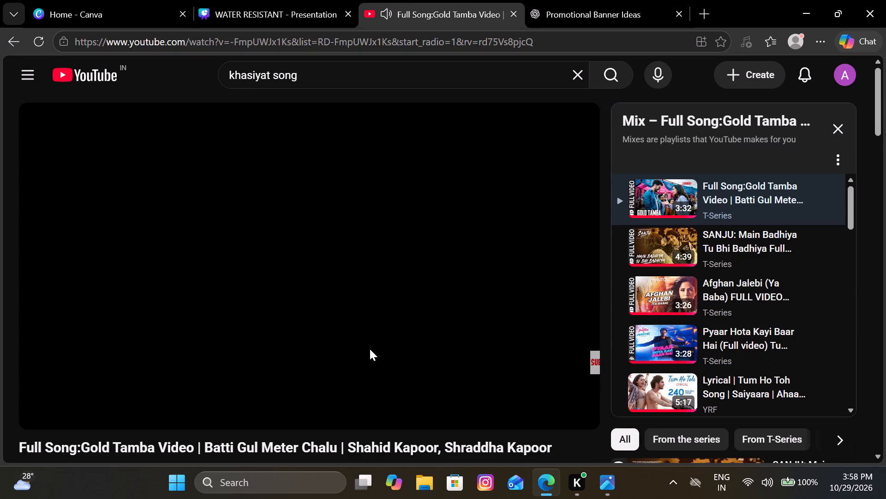
Return to the Canva design and move the AUREN heading straight down, closer to the feature list.
click(281, 16)
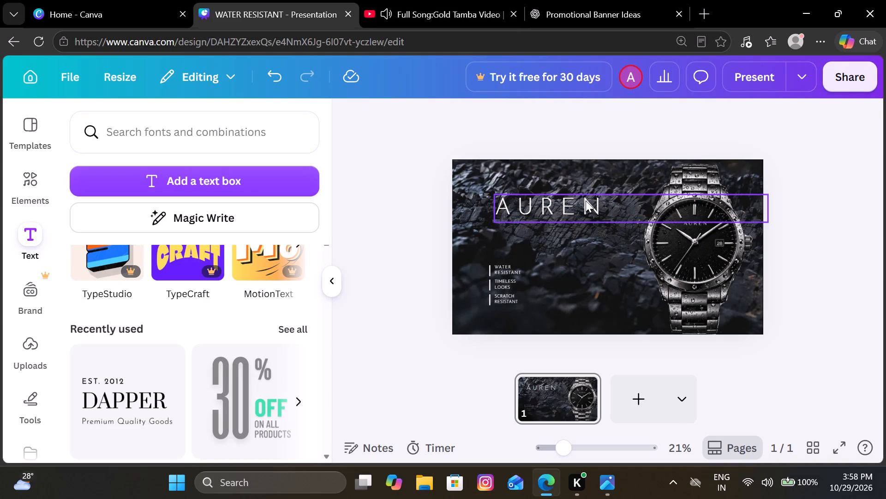
drag(585, 201, 585, 218)
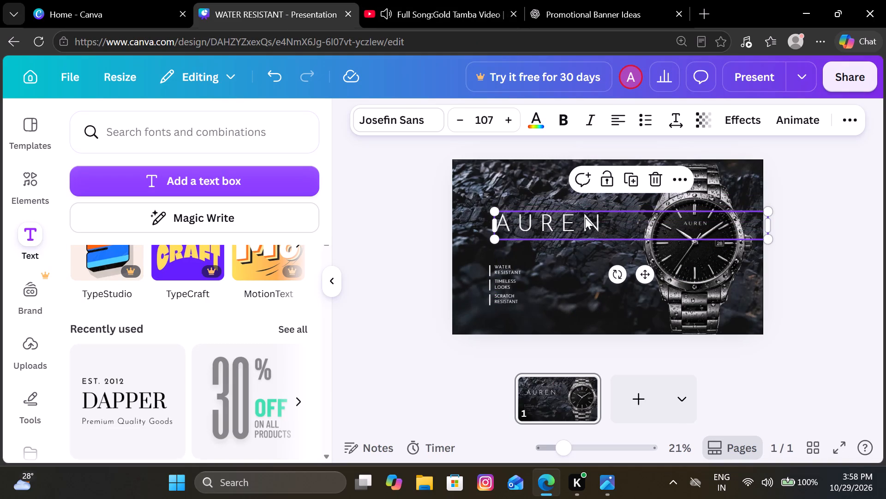
click(382, 254)
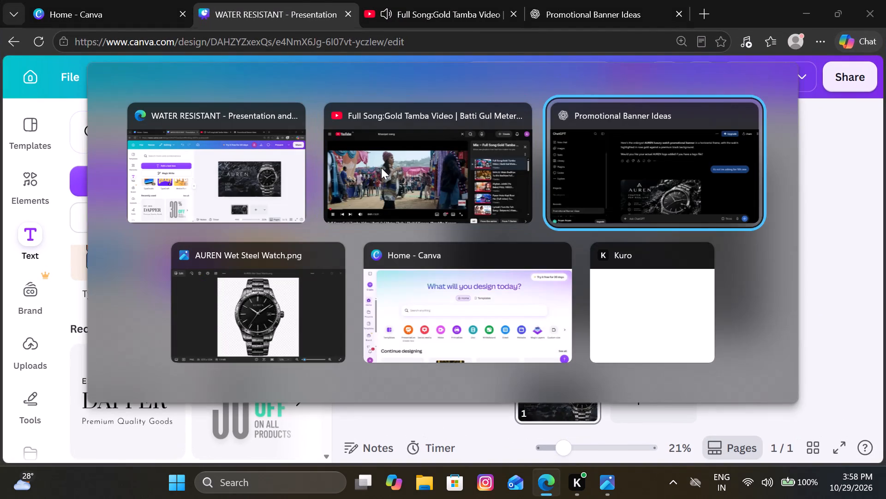
Check the reference banner's tagline, and add the "30% OFF ON ALL PRODUCTS" text combination to the banner.
scroll(434, 286, down, 1)
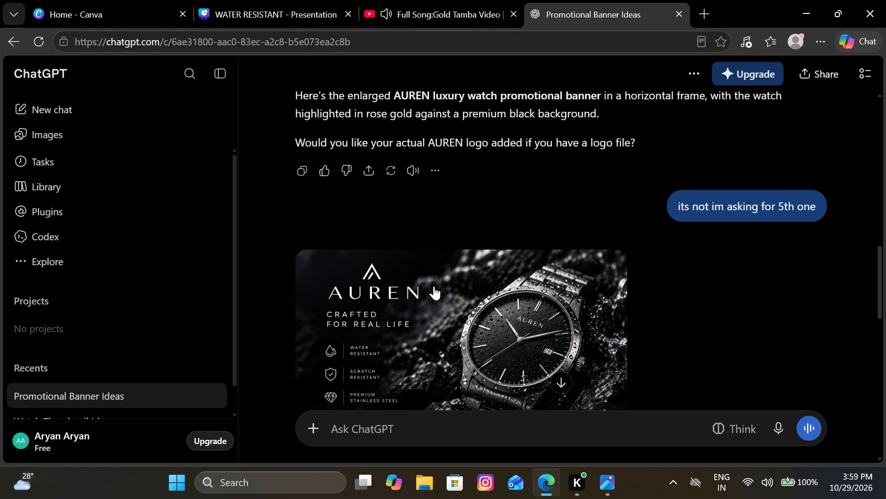
scroll(434, 286, down, 1)
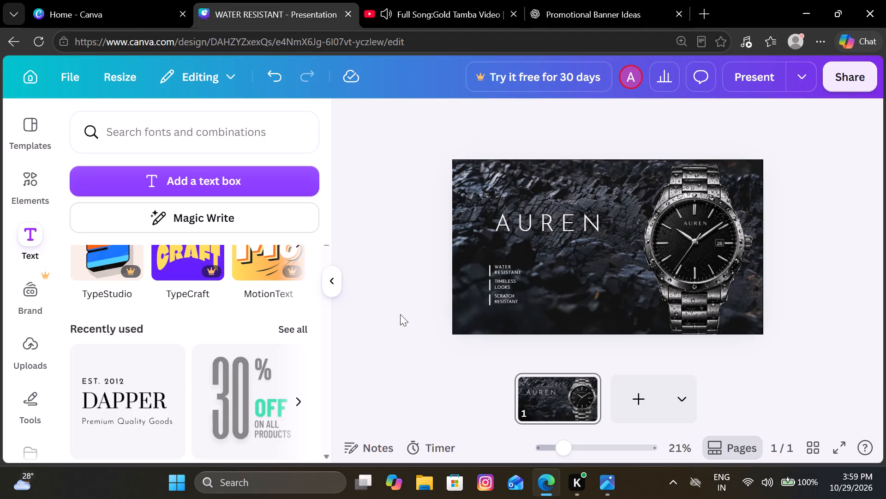
scroll(169, 377, down, 7)
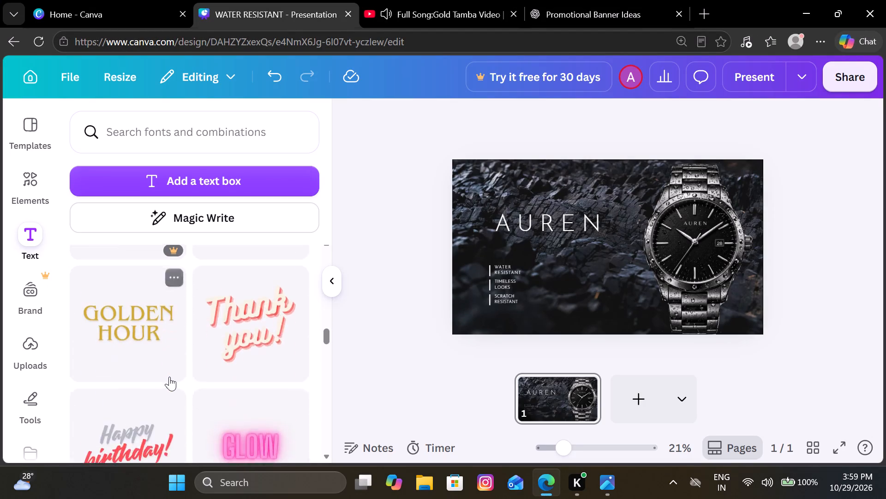
scroll(169, 377, down, 5)
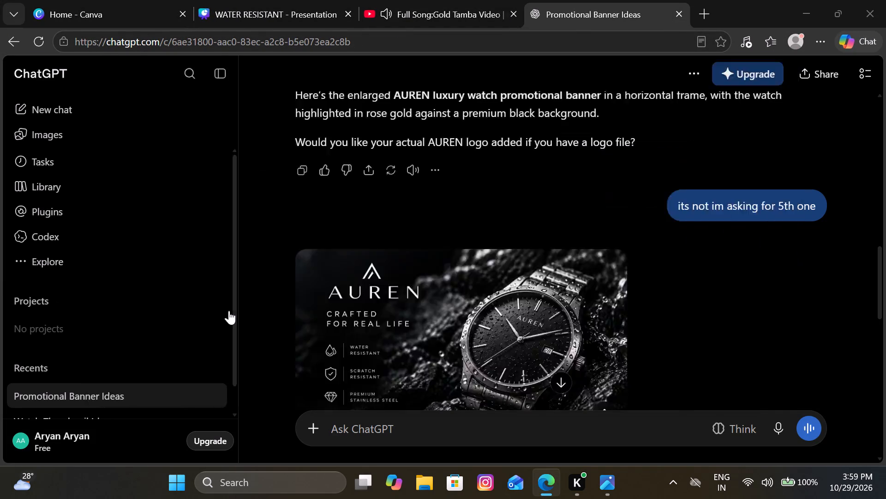
scroll(158, 391, down, 5)
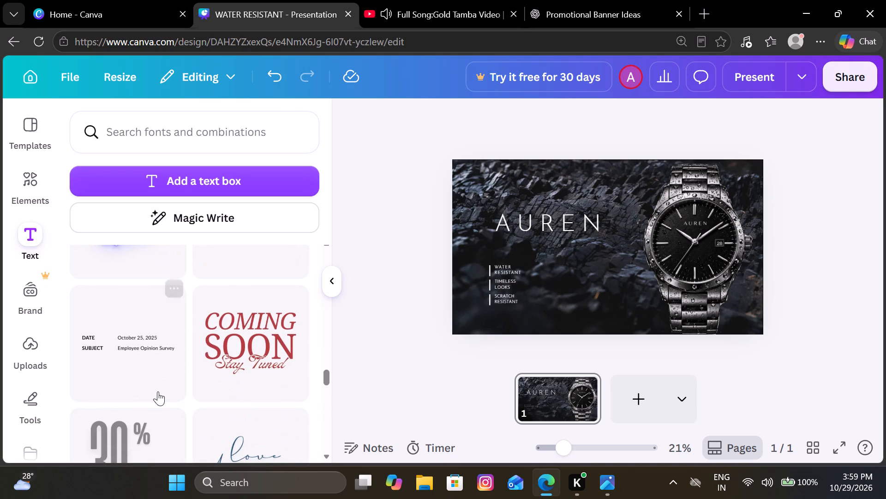
scroll(158, 391, down, 3)
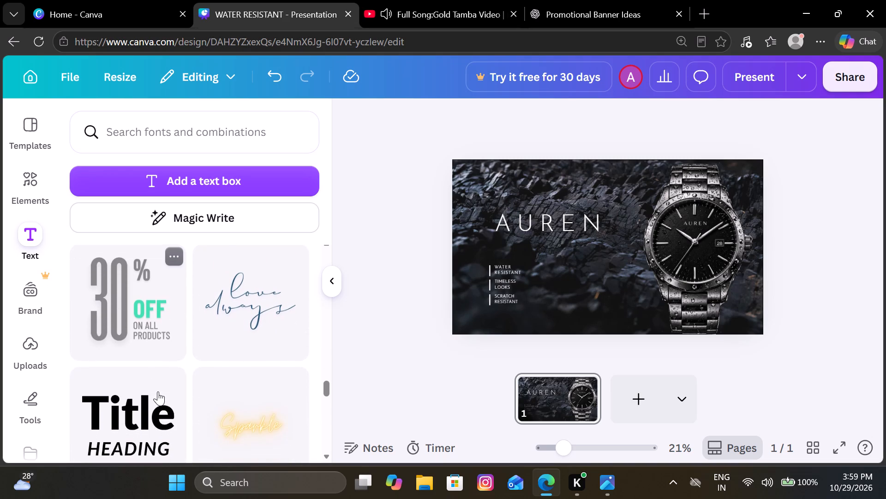
scroll(158, 391, down, 1)
click(133, 319)
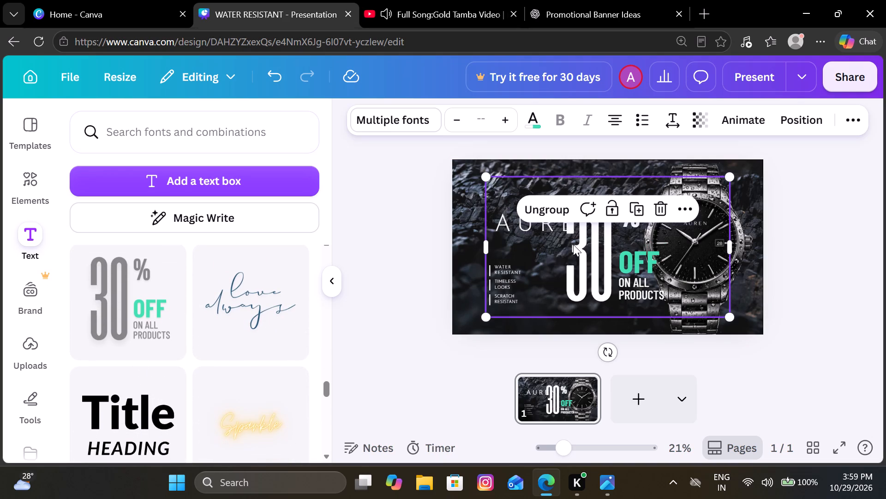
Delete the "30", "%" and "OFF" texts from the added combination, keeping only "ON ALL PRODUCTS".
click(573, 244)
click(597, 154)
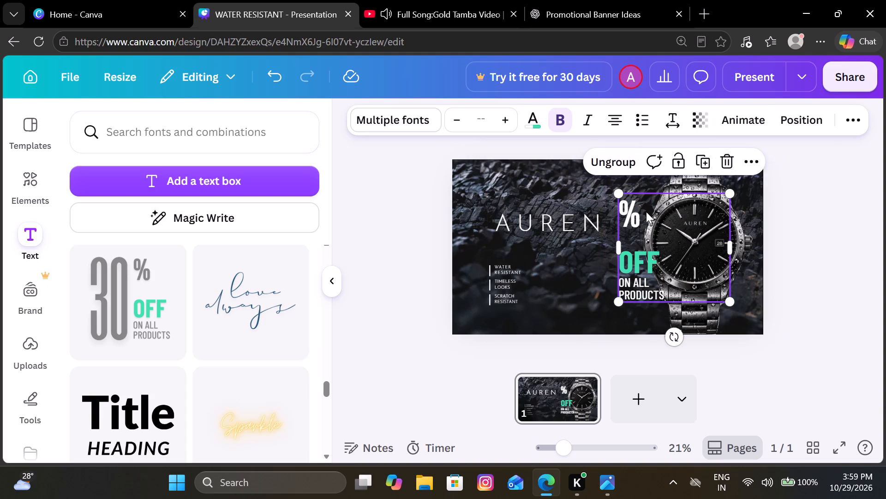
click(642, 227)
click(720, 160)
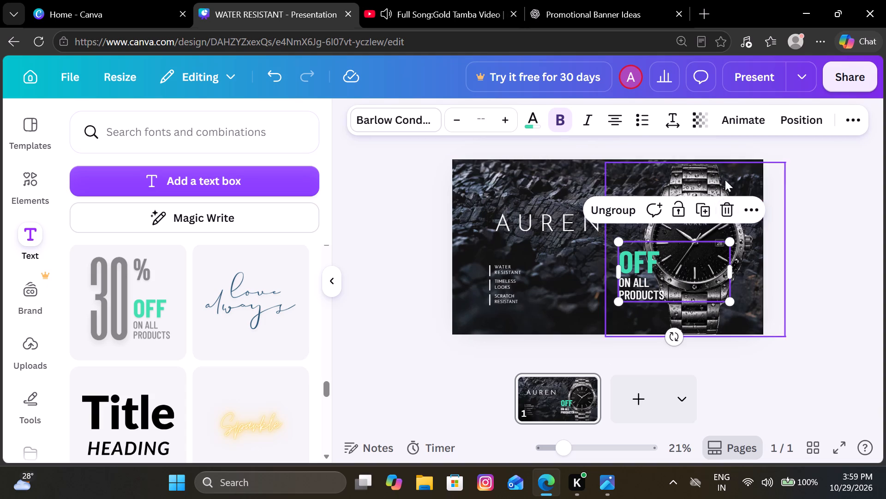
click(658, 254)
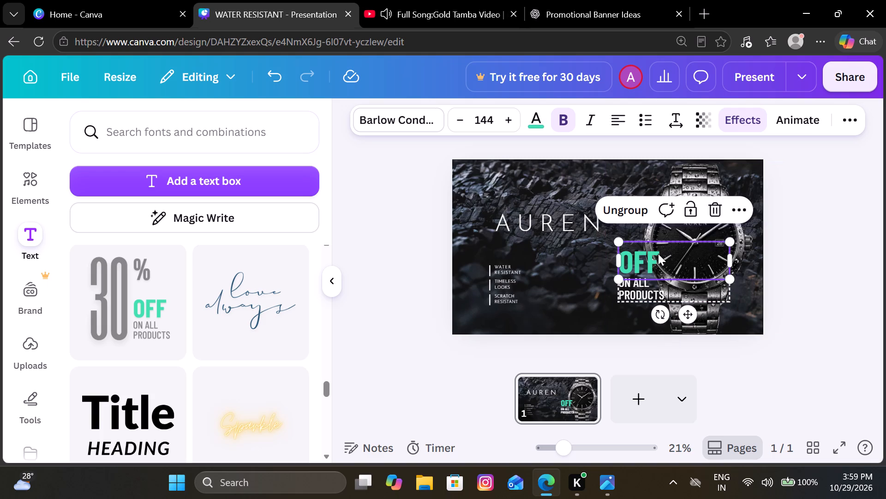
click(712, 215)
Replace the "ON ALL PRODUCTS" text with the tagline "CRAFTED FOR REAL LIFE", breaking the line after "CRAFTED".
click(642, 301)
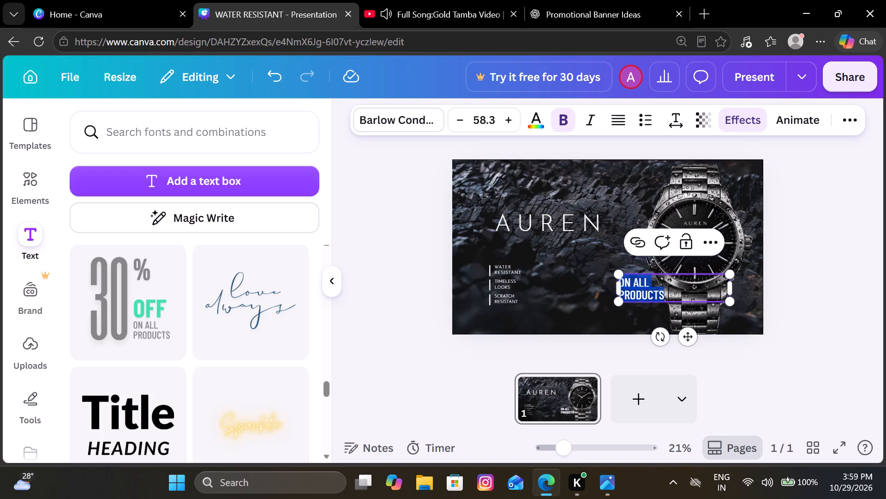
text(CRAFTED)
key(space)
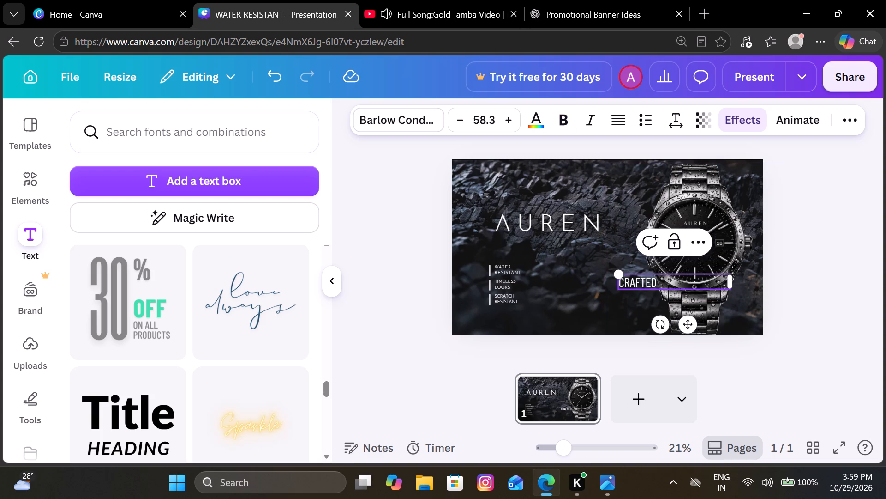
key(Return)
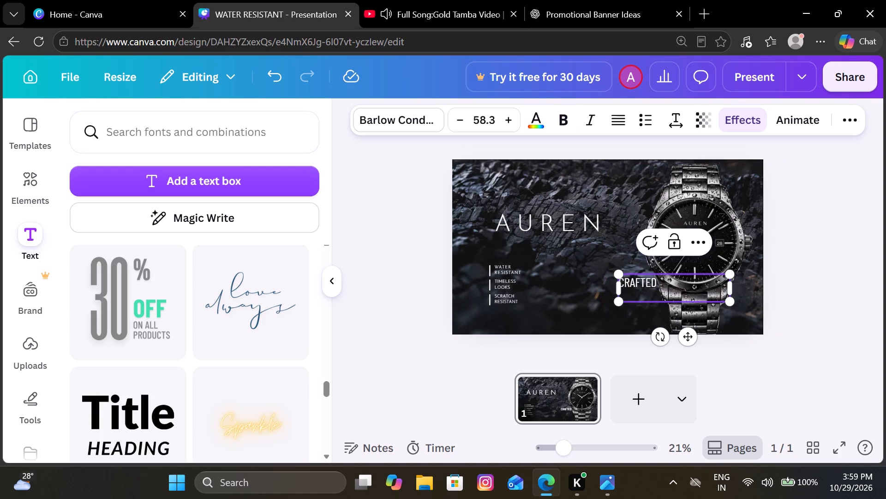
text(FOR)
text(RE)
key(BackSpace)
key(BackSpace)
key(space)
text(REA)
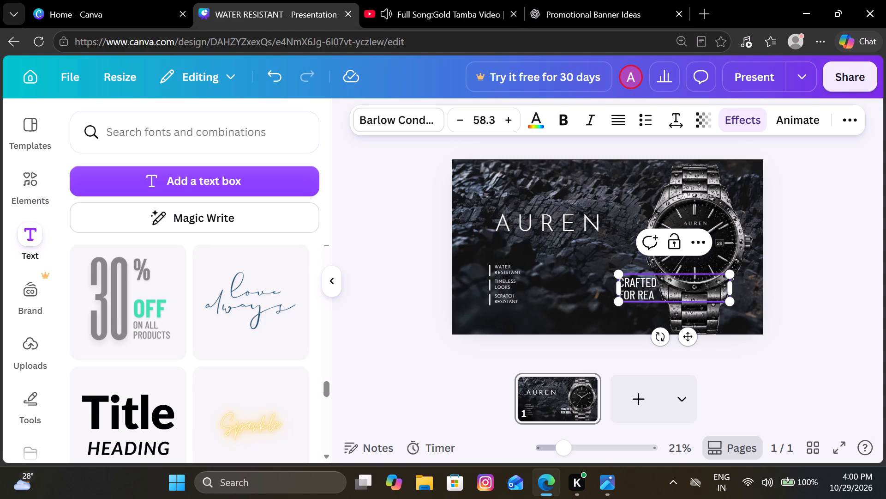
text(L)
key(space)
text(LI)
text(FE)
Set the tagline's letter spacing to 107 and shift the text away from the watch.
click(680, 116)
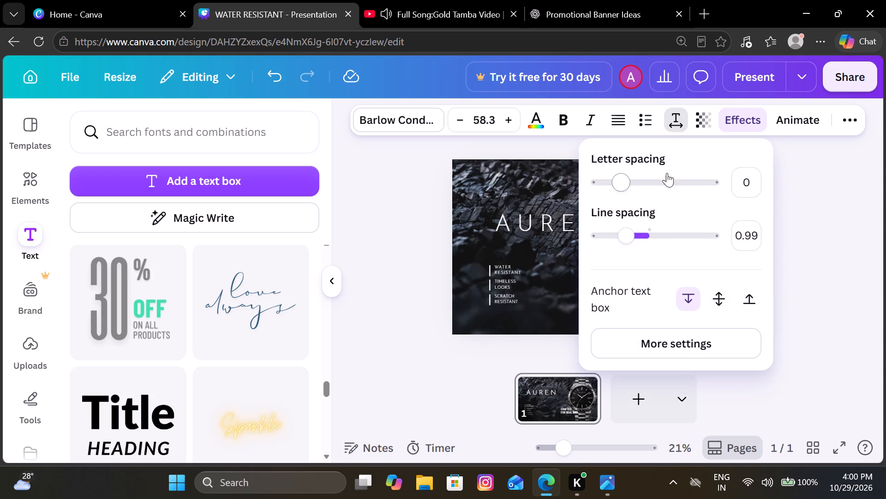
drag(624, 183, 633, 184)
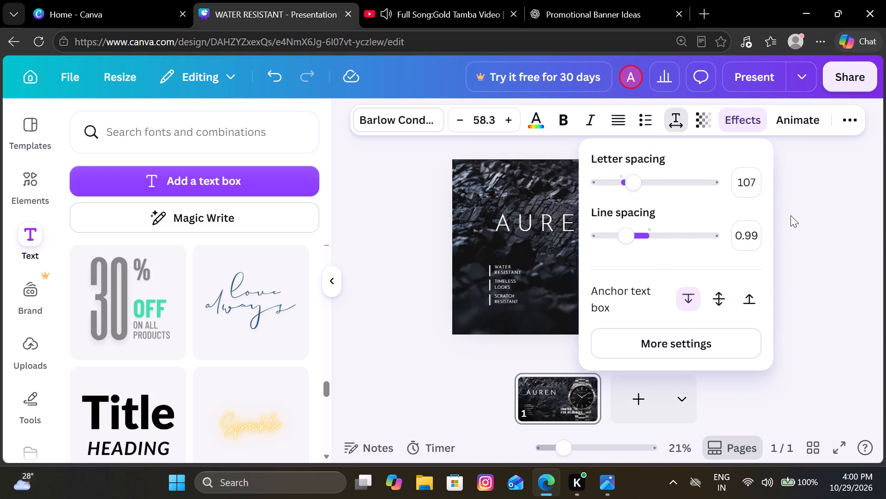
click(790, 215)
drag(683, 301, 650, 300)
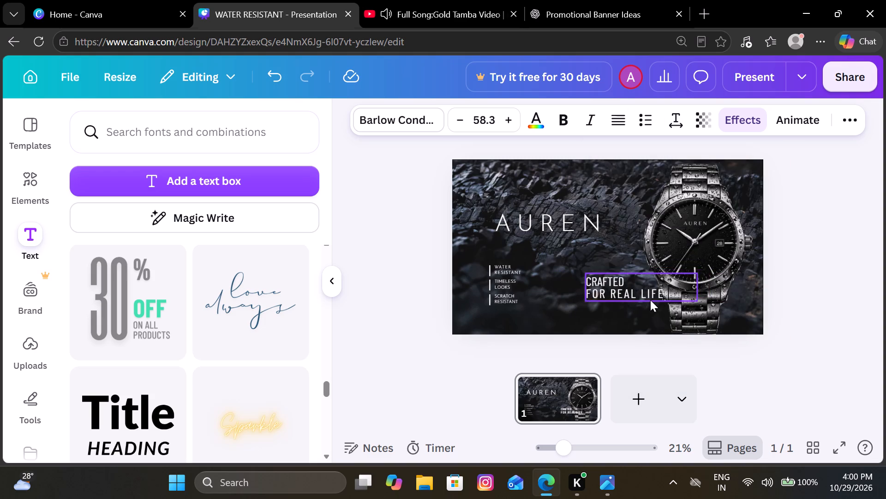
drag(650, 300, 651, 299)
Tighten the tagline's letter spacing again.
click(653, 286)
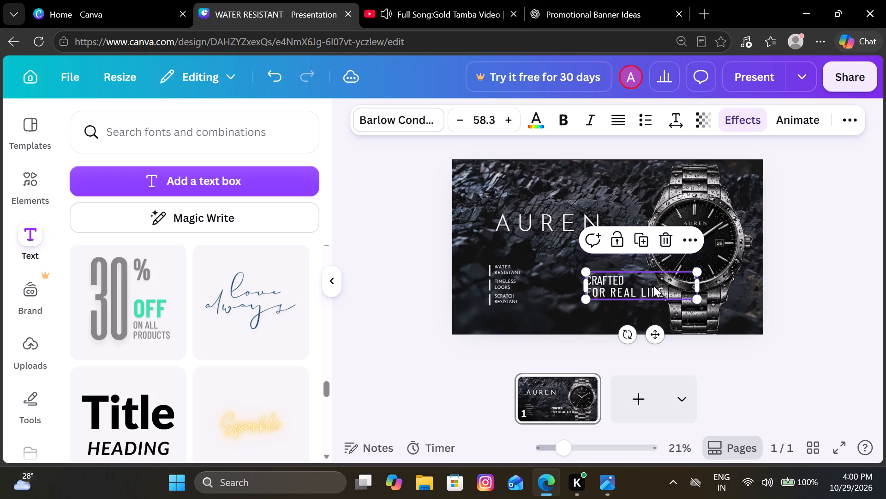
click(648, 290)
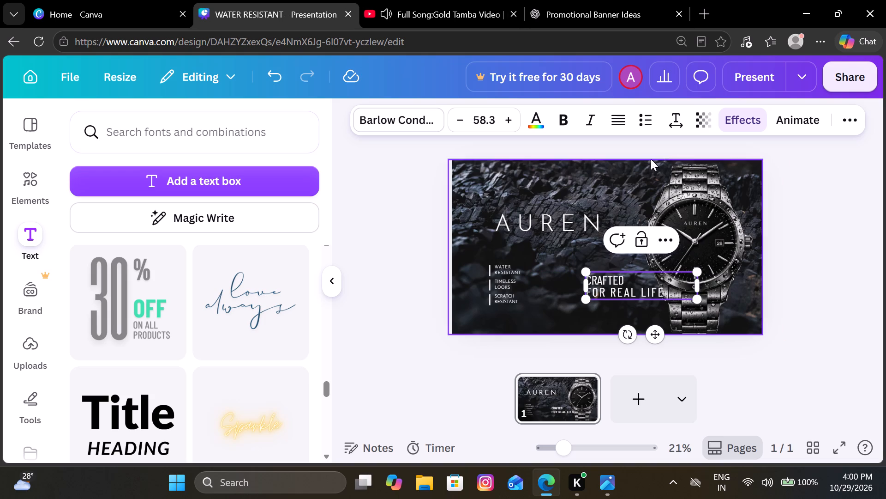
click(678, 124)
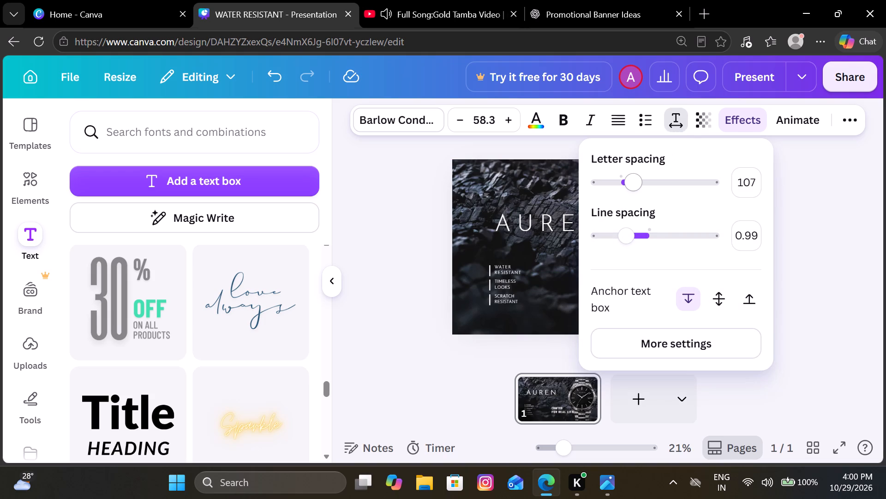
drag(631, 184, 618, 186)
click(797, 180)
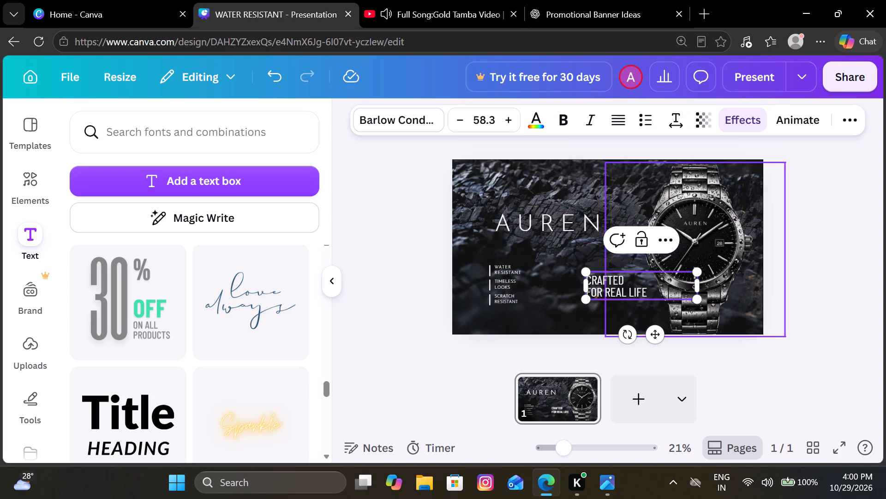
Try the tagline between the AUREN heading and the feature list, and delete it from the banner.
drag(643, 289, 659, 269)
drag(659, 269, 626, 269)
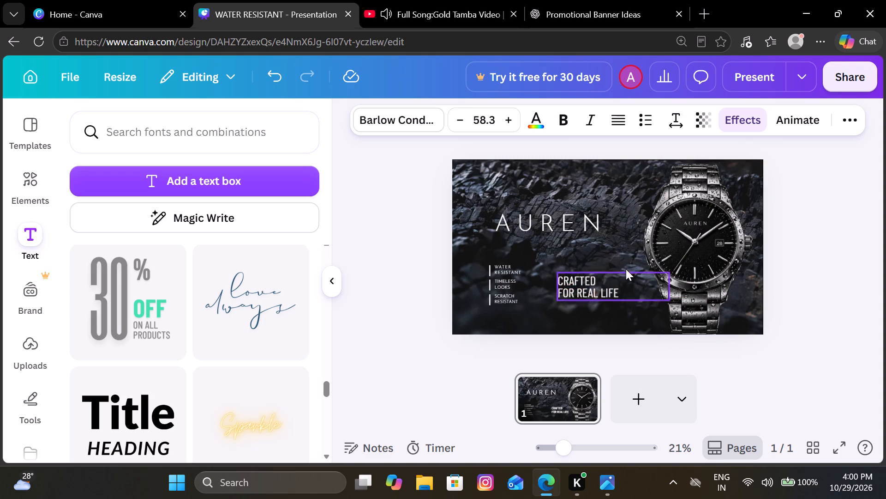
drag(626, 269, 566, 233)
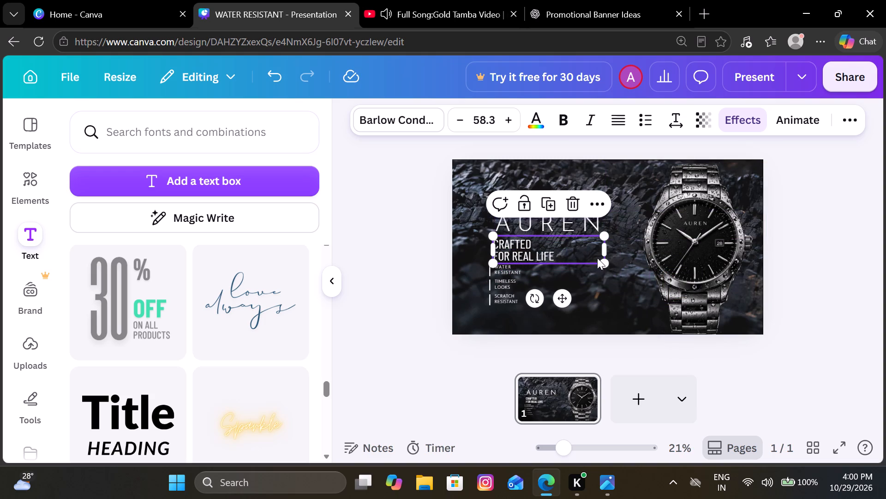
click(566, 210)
Browse the font combinations and add the "EST. 2012 DAPPER Premium Quality Goods" combination to the banner.
scroll(159, 337, down, 1)
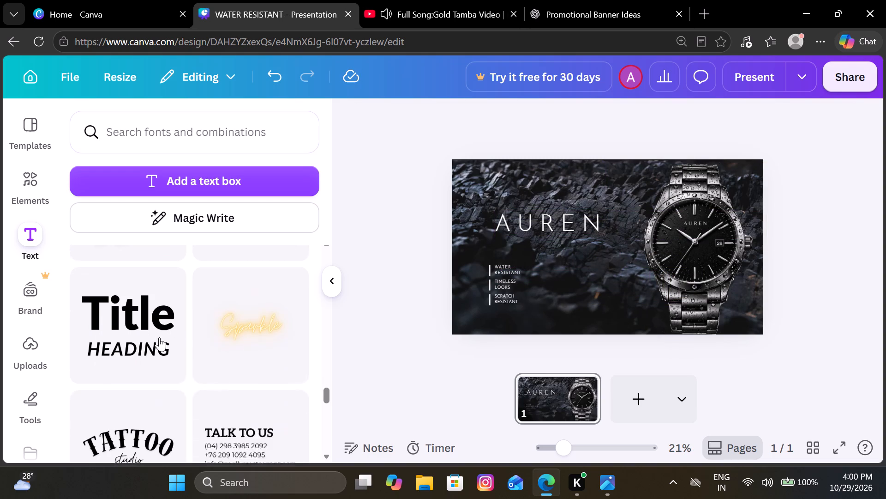
scroll(159, 337, down, 3)
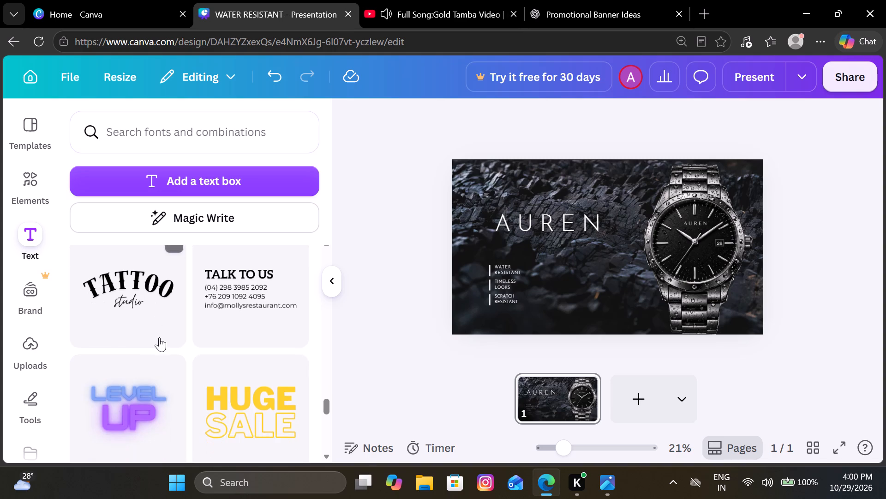
scroll(159, 337, down, 3)
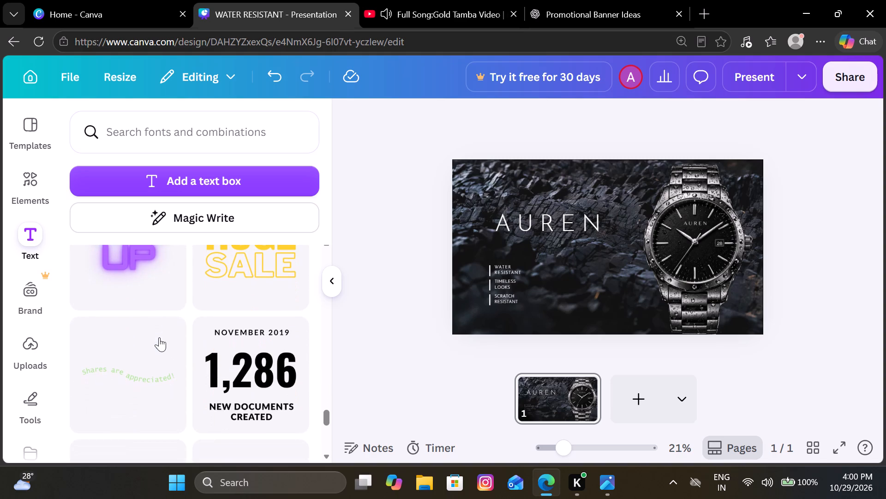
scroll(159, 337, down, 1)
scroll(159, 337, up, 7)
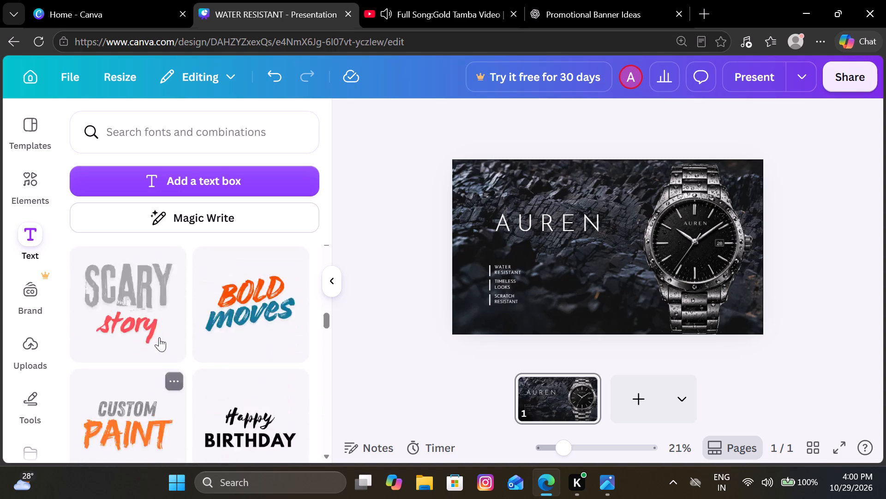
scroll(159, 337, up, 1)
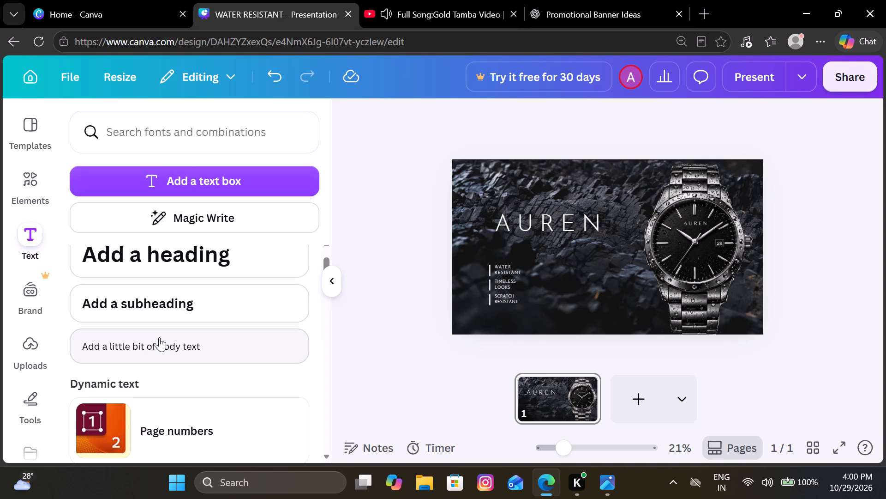
scroll(159, 337, down, 3)
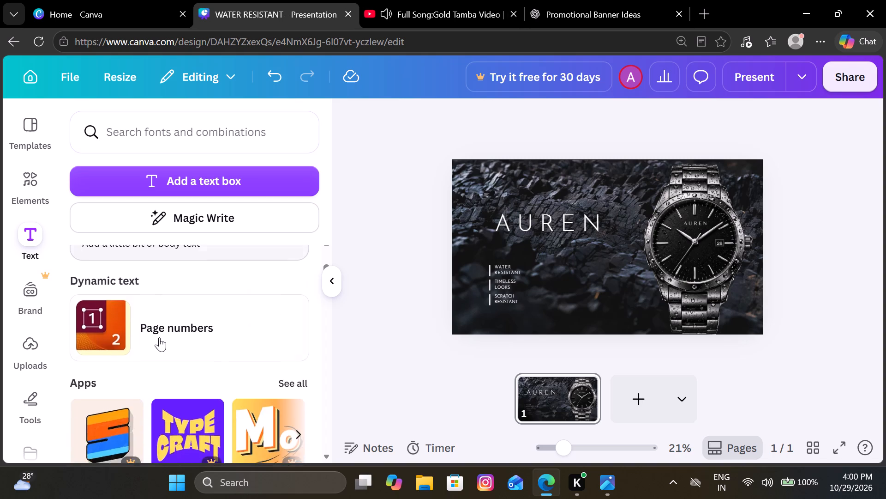
scroll(159, 337, down, 2)
click(218, 331)
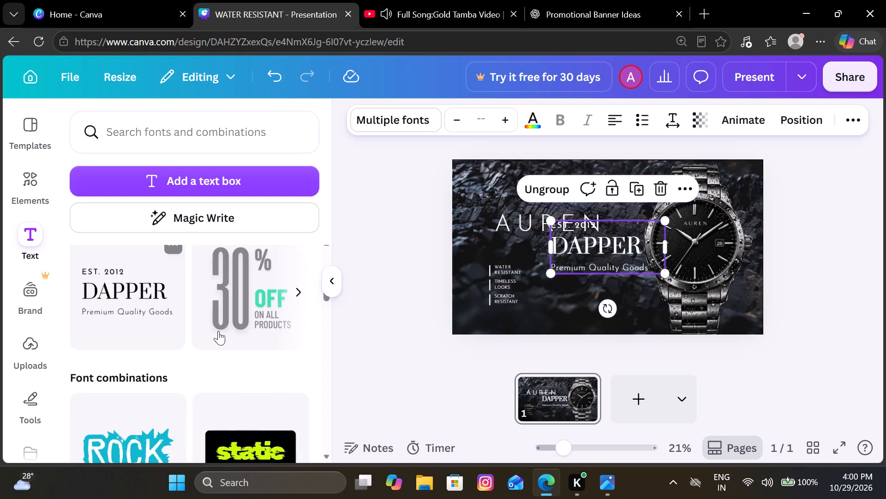
Delete the "Premium Quality Goods" and "EST. 2012" lines from the combination, keeping only "DAPPER".
click(581, 262)
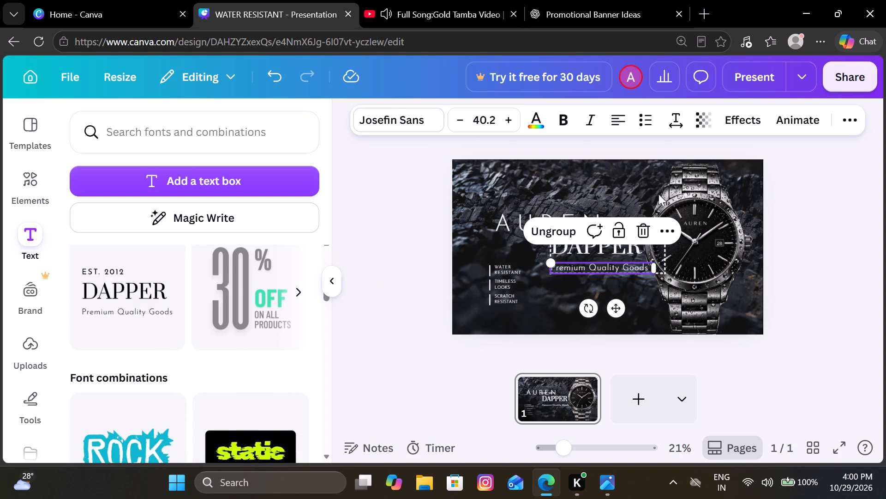
drag(647, 218, 645, 224)
click(645, 224)
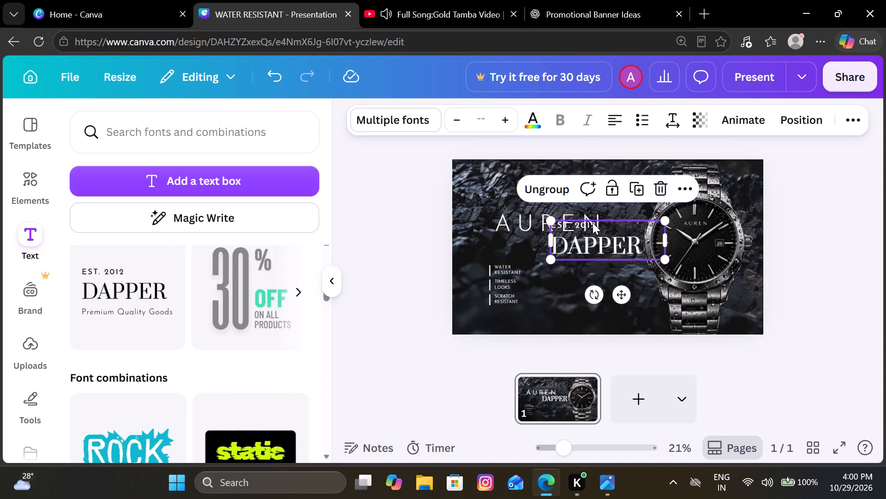
click(593, 223)
click(651, 187)
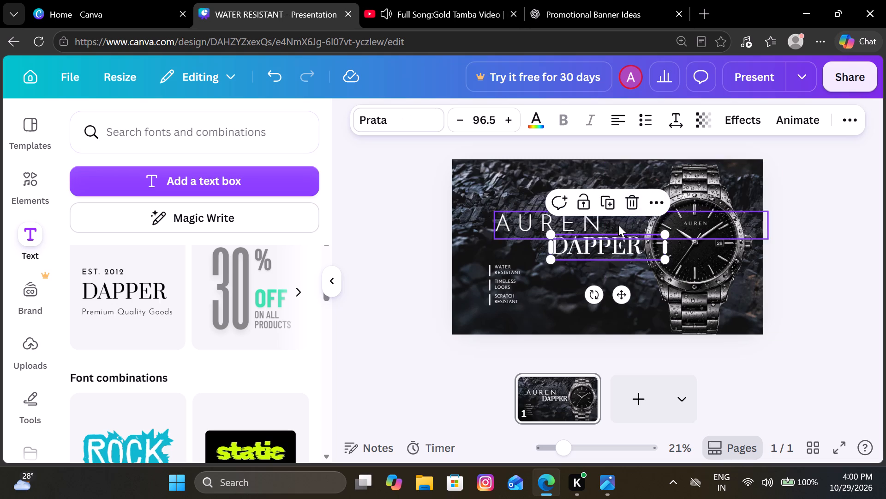
Replace "DAPPER" with the tagline "CRAFTED FOR REAL LIFE", breaking the line after "CRAFTED".
click(608, 246)
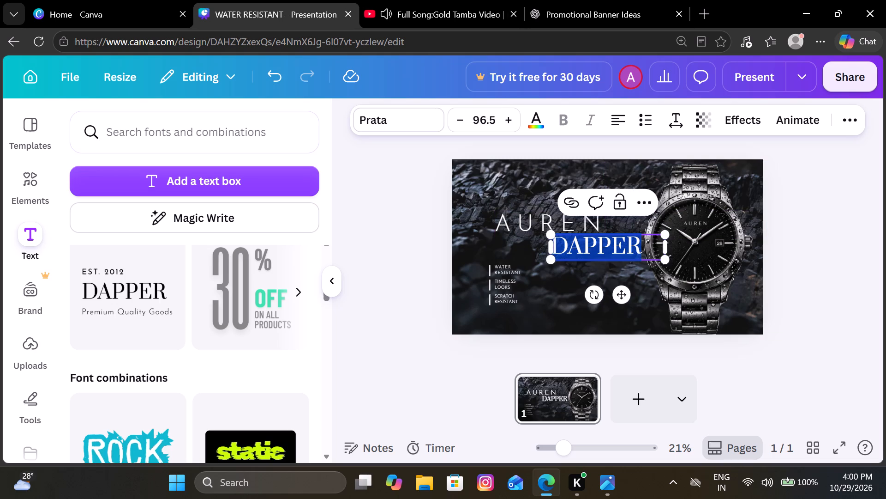
text(CRAFTED)
key(space)
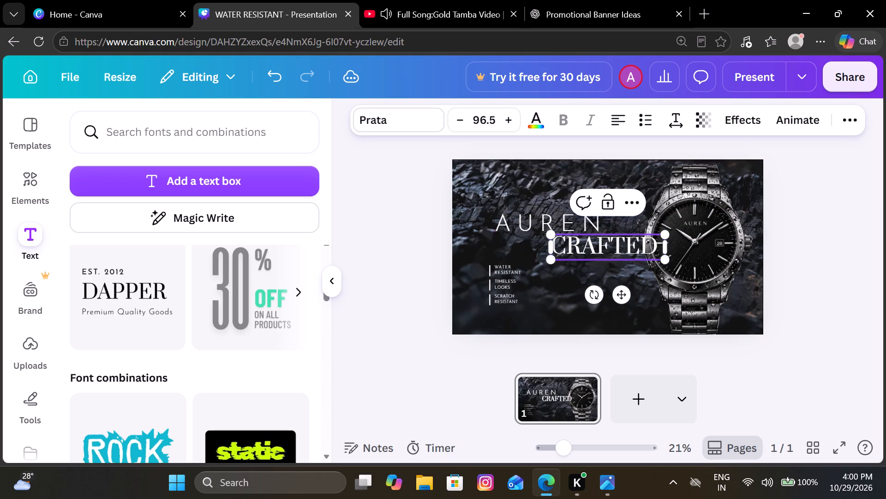
key(Return)
text(FOR)
key(space)
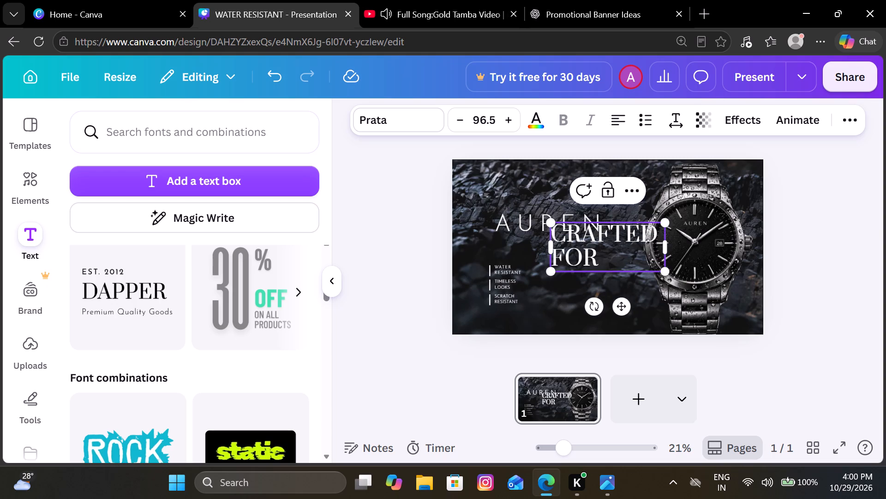
text(REAL)
key(space)
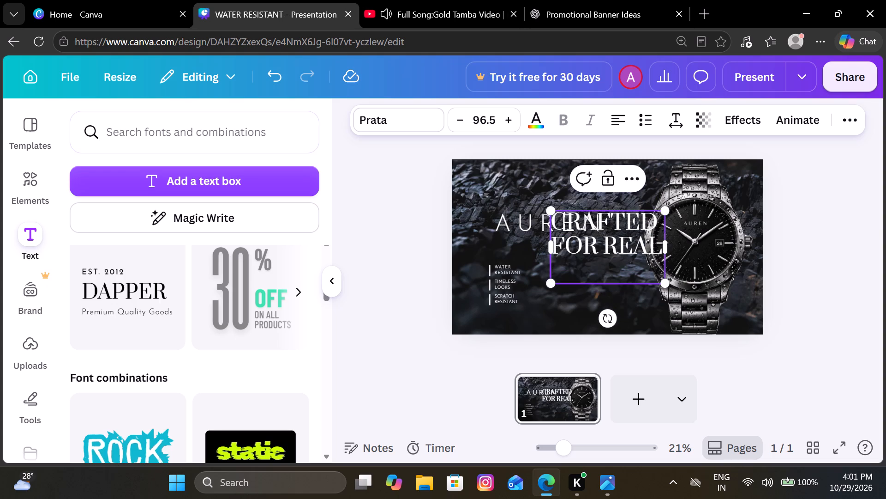
text(LIF)
key(e)
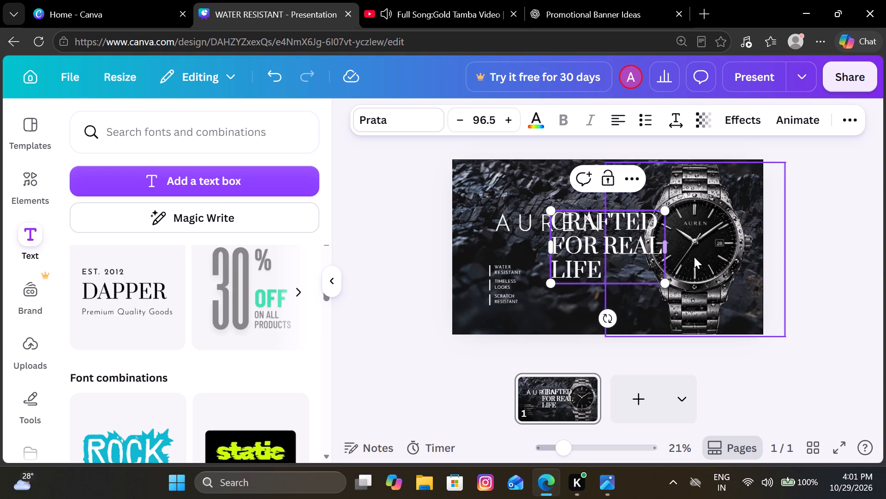
Widen the tagline box to fit "FOR REAL LIFE" on one line, shrink the text to 36.1, and place it under the AUREN heading.
drag(668, 243, 723, 243)
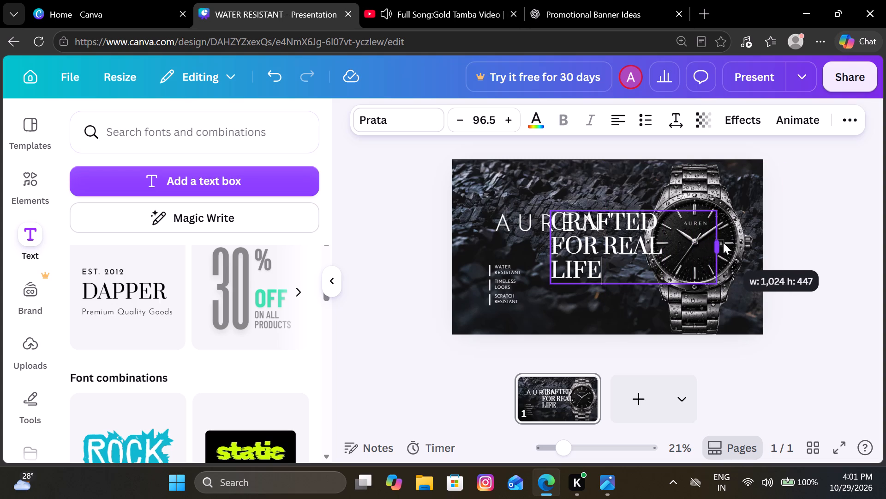
drag(723, 243, 736, 240)
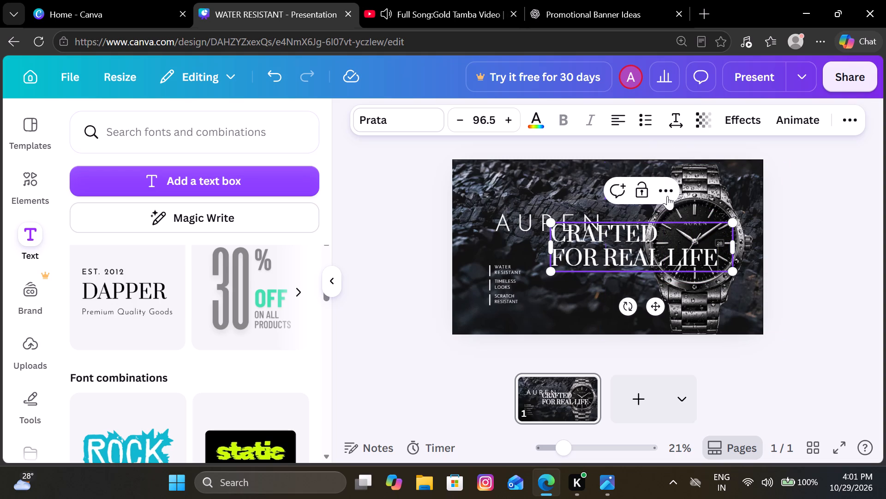
drag(731, 224, 615, 245)
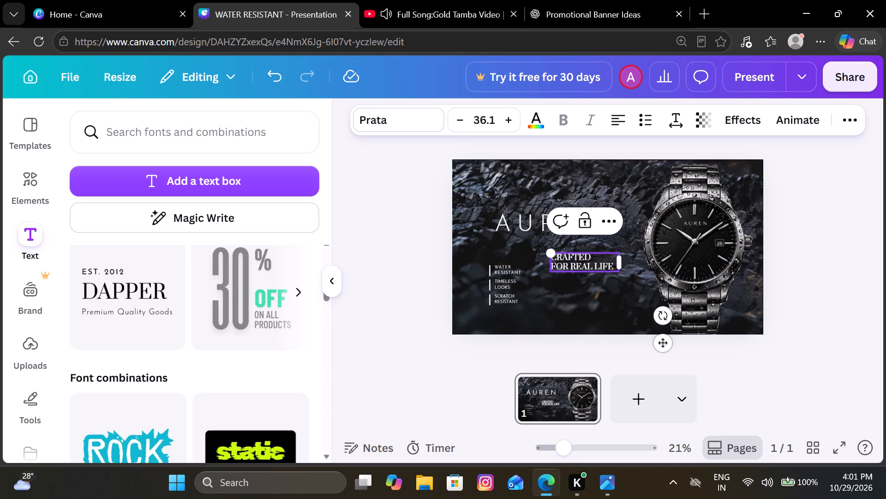
drag(597, 273, 543, 260)
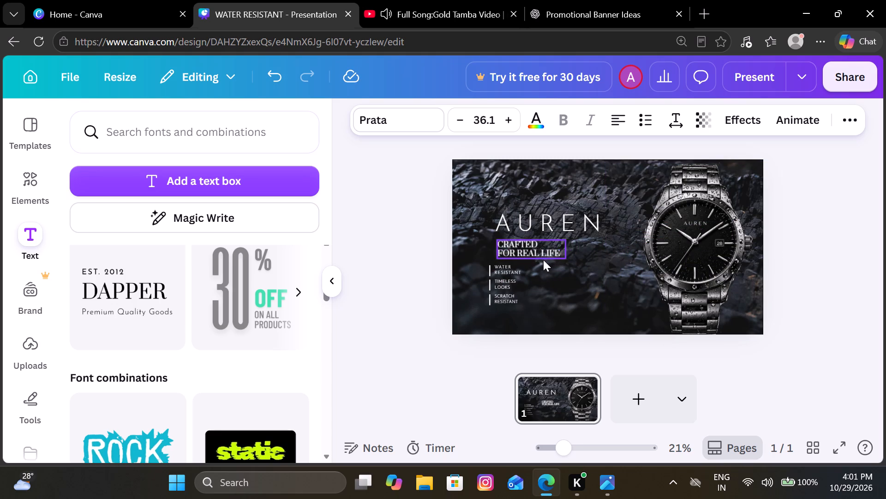
drag(543, 260, 541, 260)
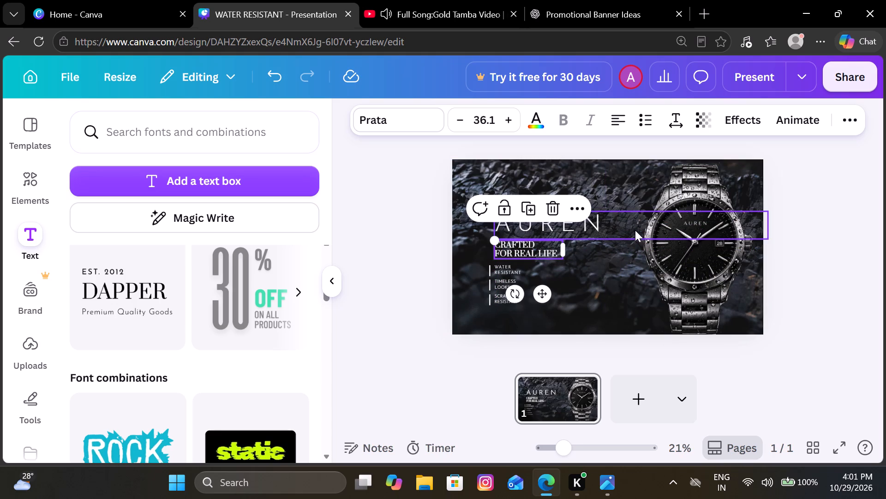
Set the tagline's letter spacing to 174 and widen its box so "FOR REAL LIFE" fits on one line.
click(681, 115)
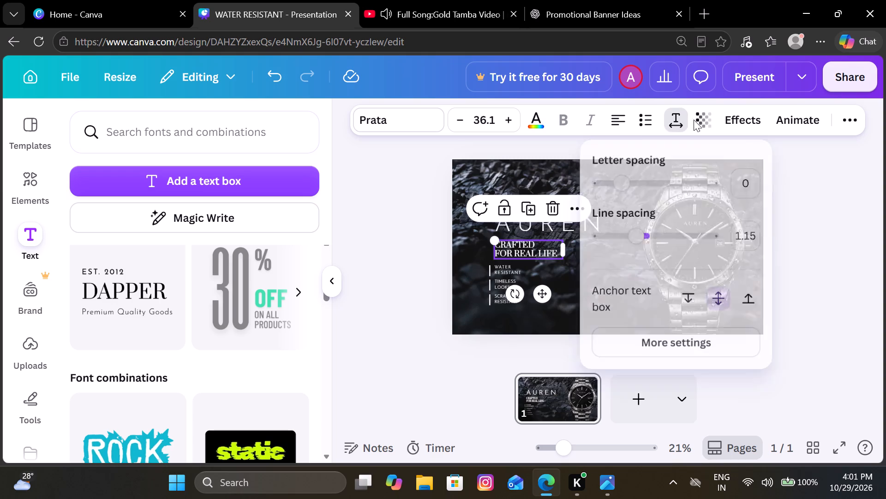
drag(623, 191, 635, 192)
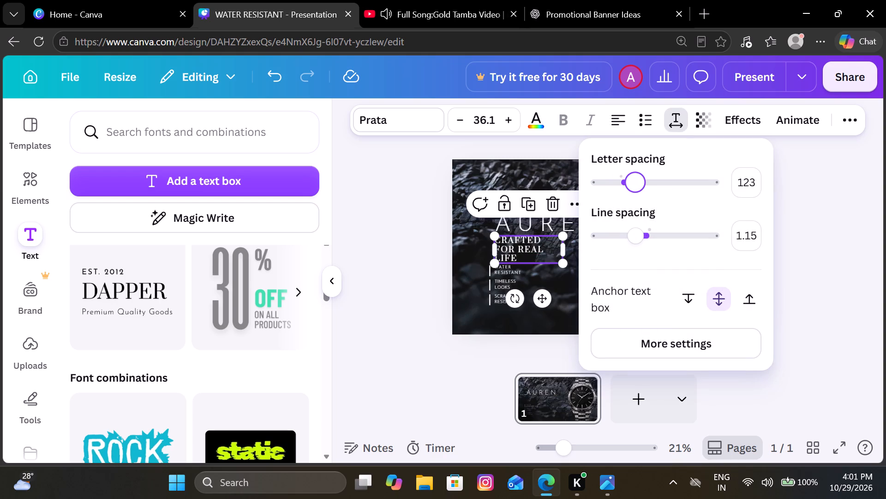
drag(635, 192, 641, 192)
click(418, 250)
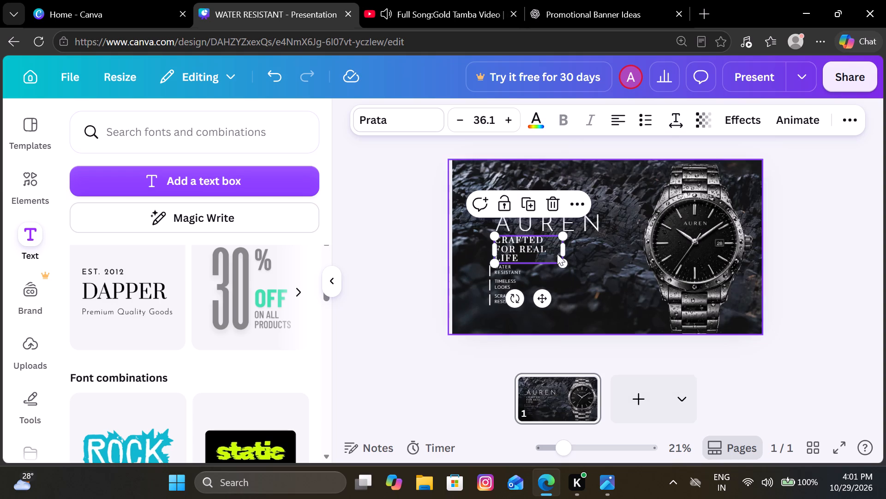
drag(566, 250, 583, 248)
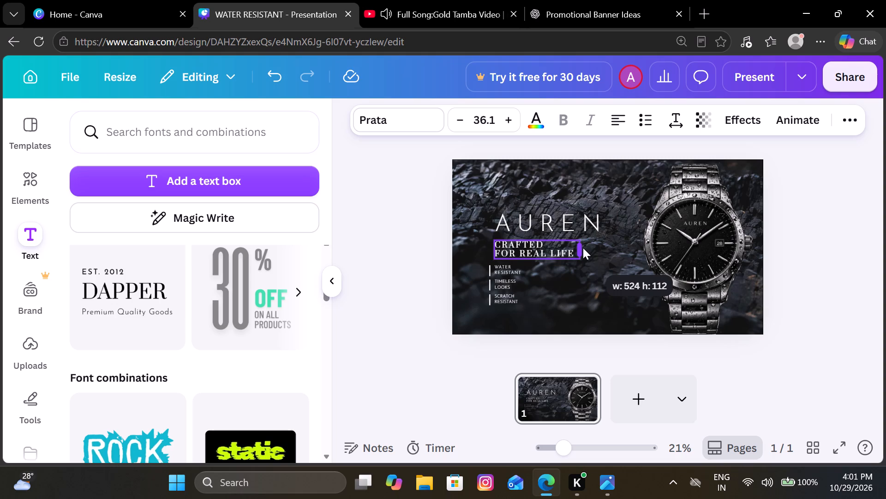
drag(583, 248, 587, 248)
click(402, 273)
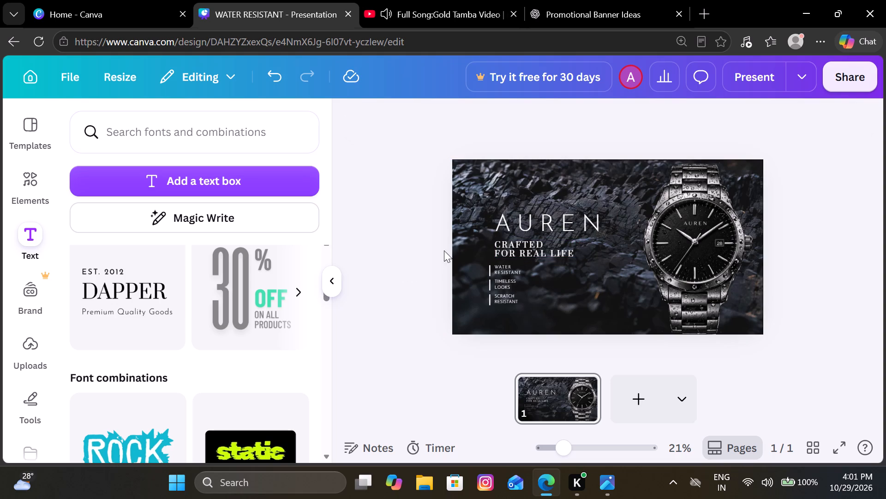
Delete "FOR REAL LIFE" from the tagline text box, keeping only "CRAFTED".
click(543, 253)
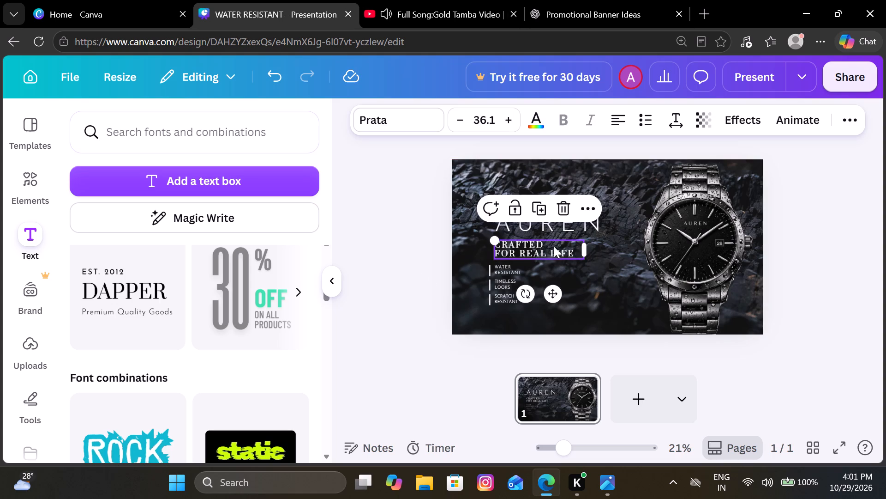
click(577, 249)
key(BackSpace)
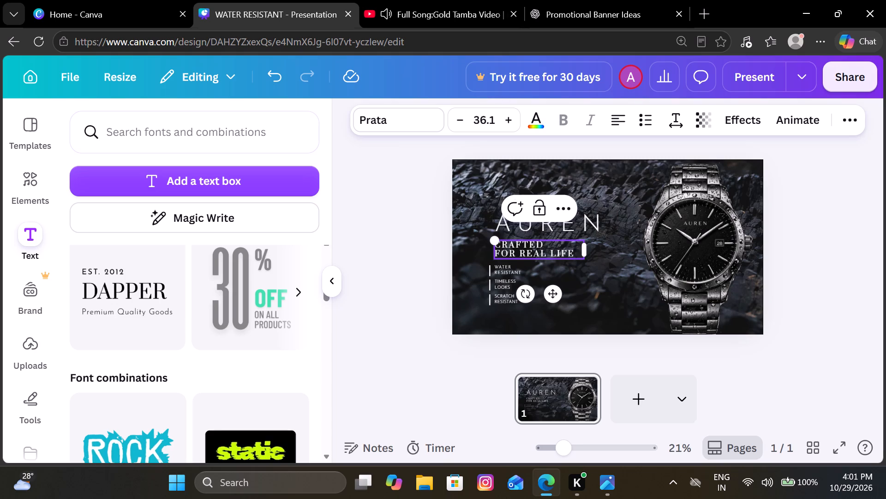
click(578, 253)
key(BackSpace)
key(BackSpace)
key(BackSpace)
key(BackSpace)
key(BackSpace)
key(BackSpace)
key(BackSpace)
key(BackSpace)
key(BackSpace)
key(BackSpace)
key(BackSpace)
key(BackSpace)
key(BackSpace)
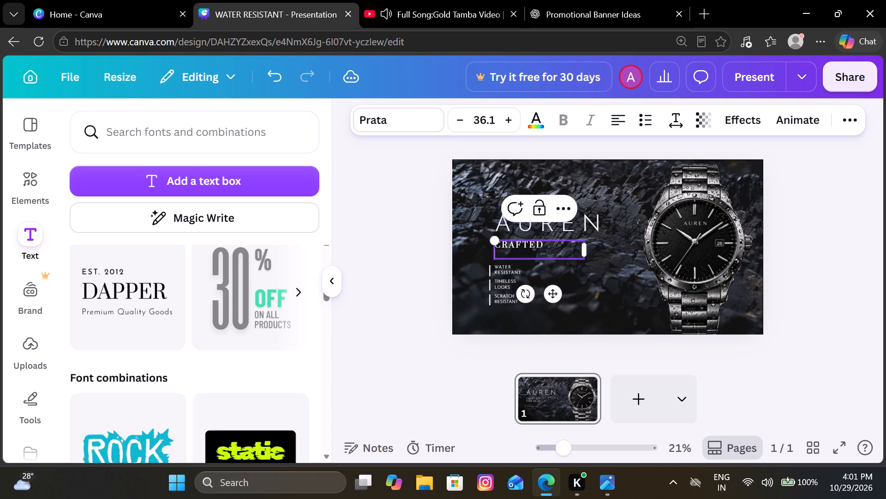
click(425, 240)
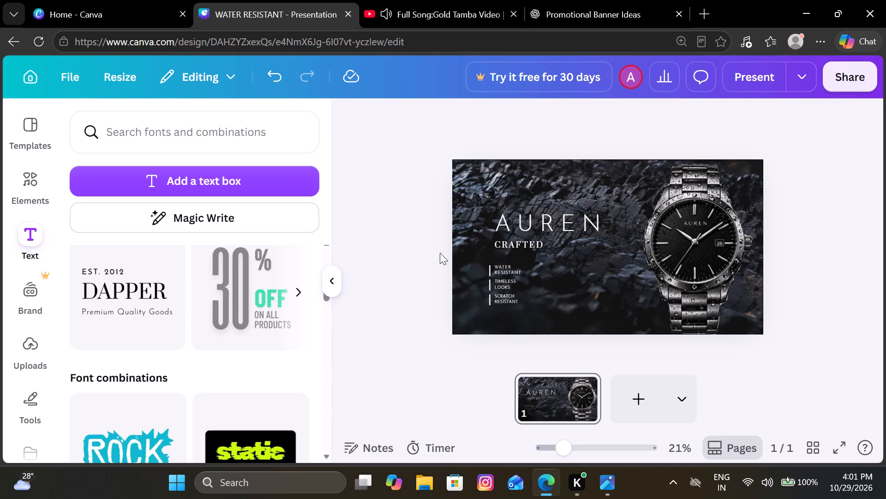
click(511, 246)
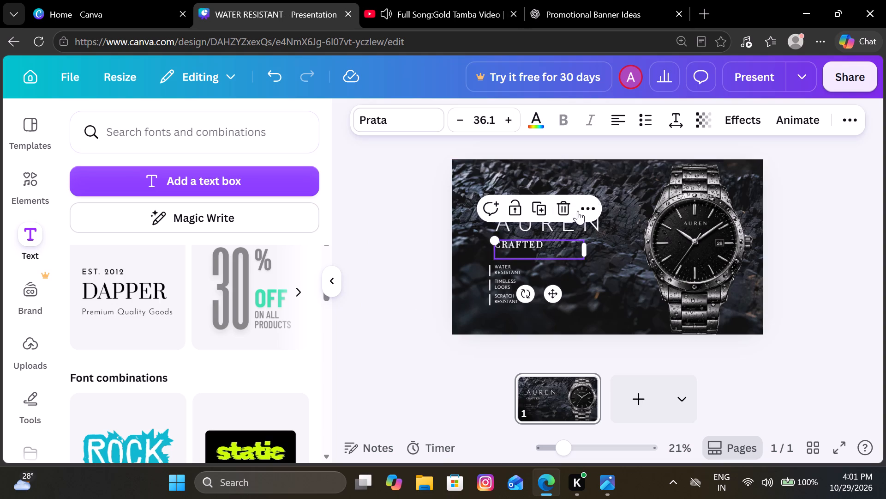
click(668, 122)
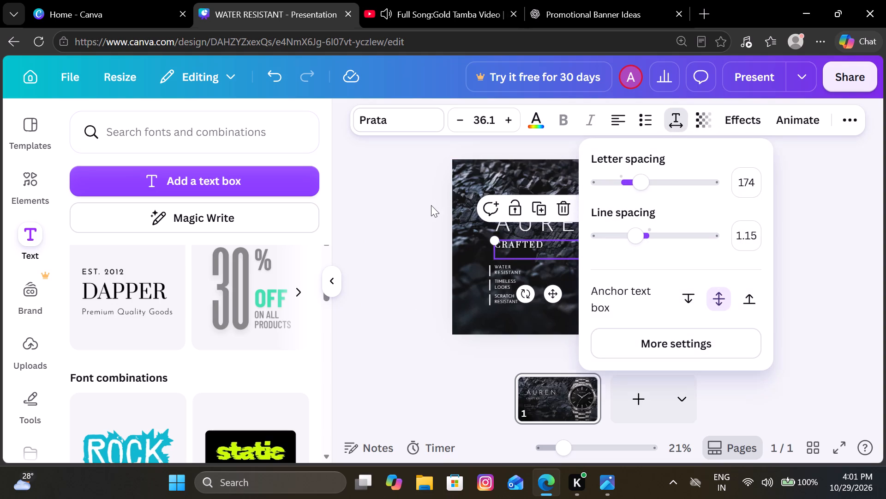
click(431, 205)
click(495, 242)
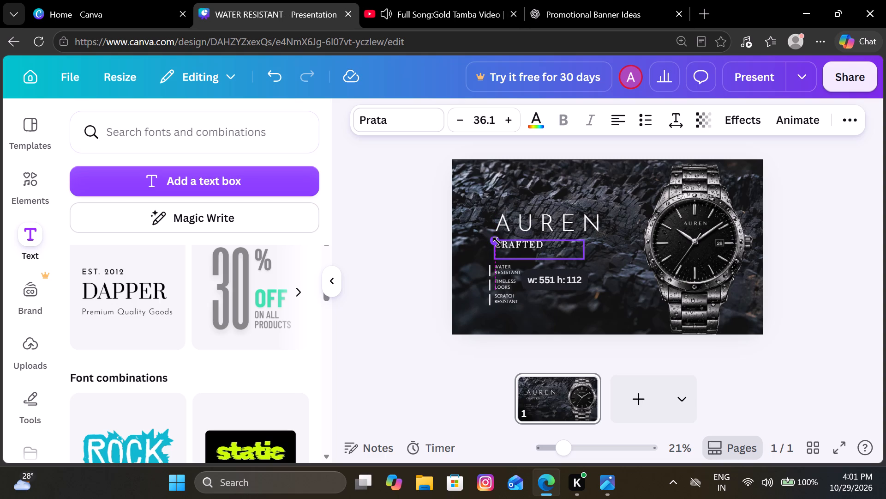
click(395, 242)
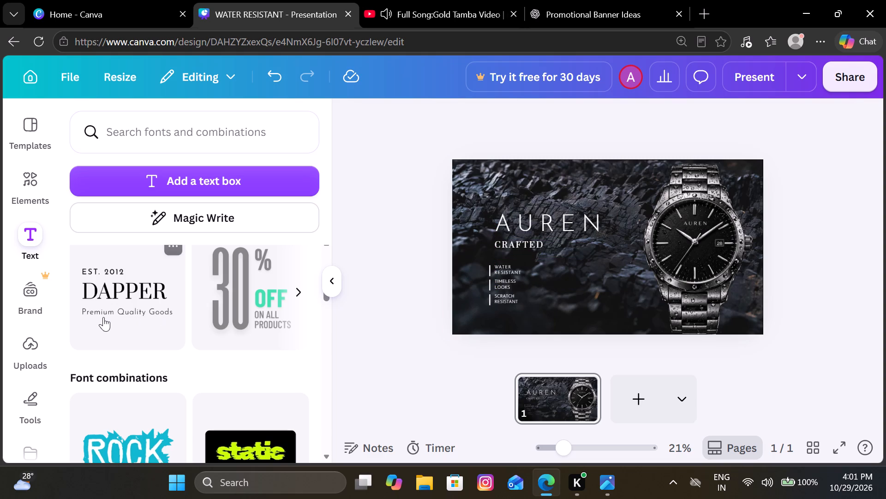
Add the "EST. 2012 DAPPER Premium Quality Goods" combination again and delete its "Premium Quality Goods" and "EST. 2012" lines.
click(103, 317)
click(614, 269)
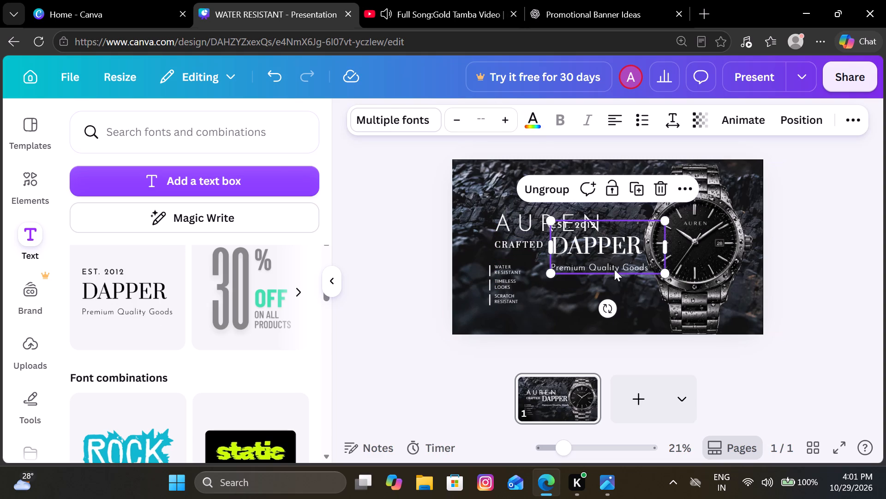
click(642, 232)
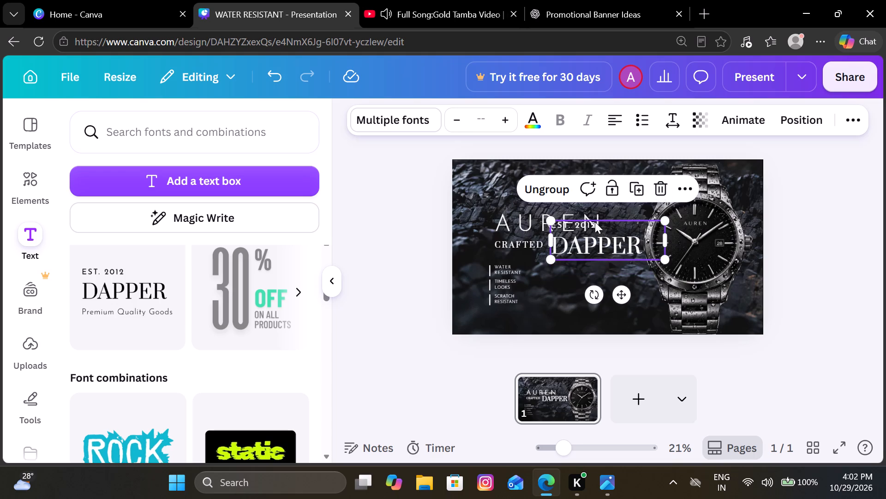
click(590, 221)
click(643, 187)
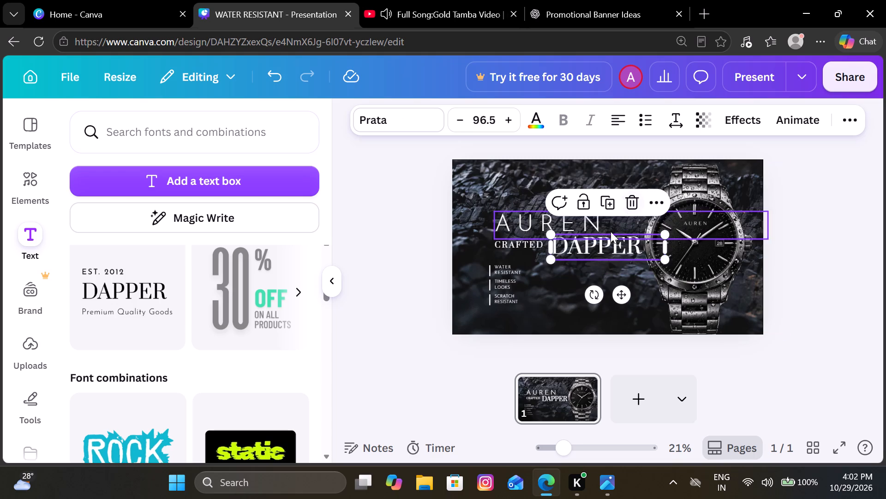
Replace "DAPPER" with "FOR REAL LIFE" and widen the text box so it fits on one line.
click(603, 239)
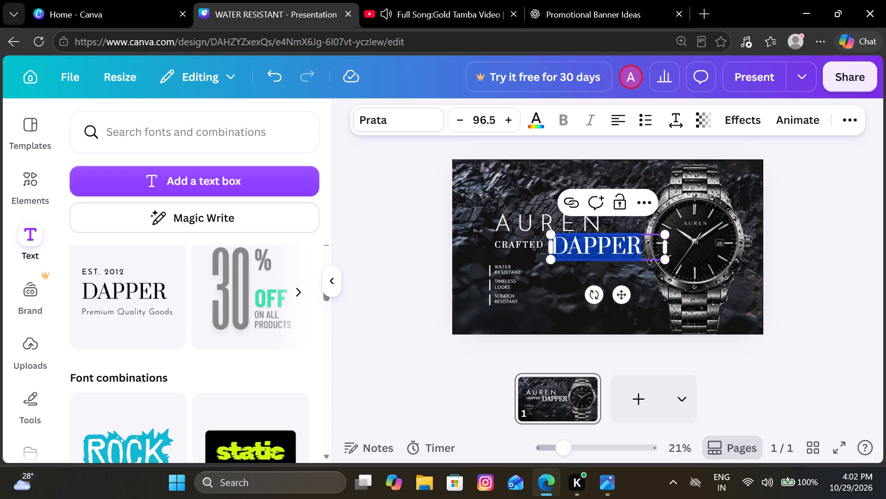
text(FOR REAL)
key(space)
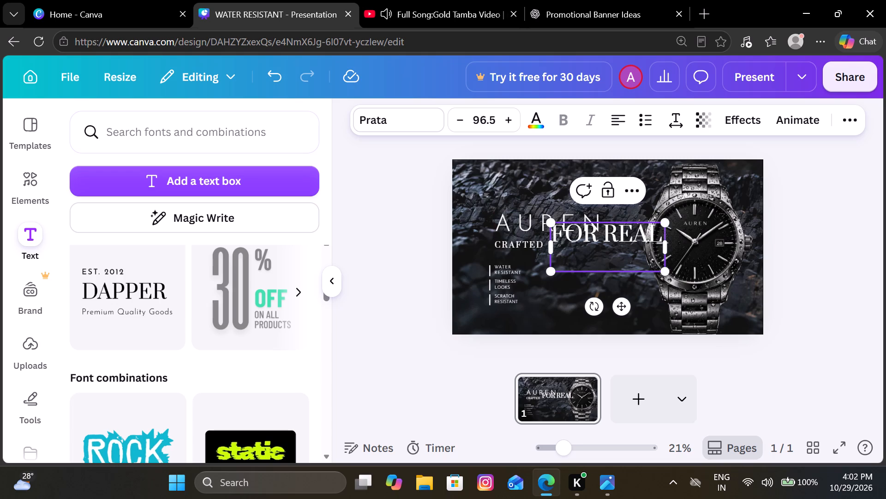
text(LIFE)
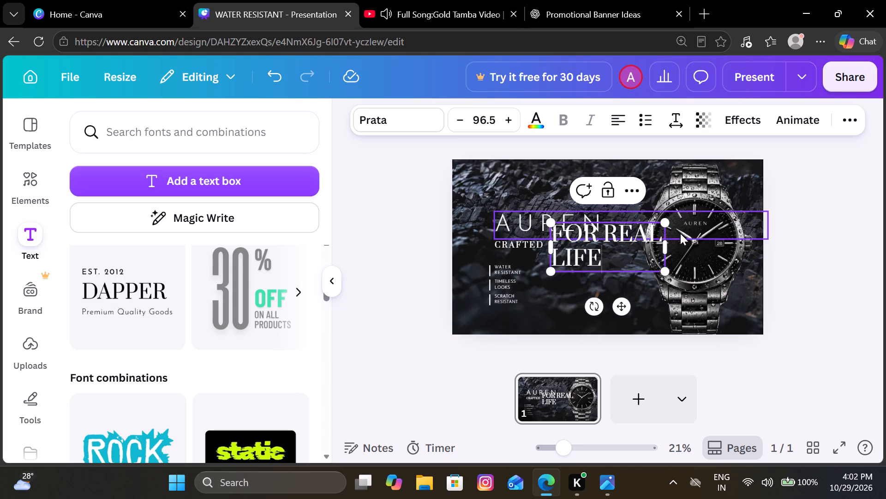
drag(666, 243, 856, 232)
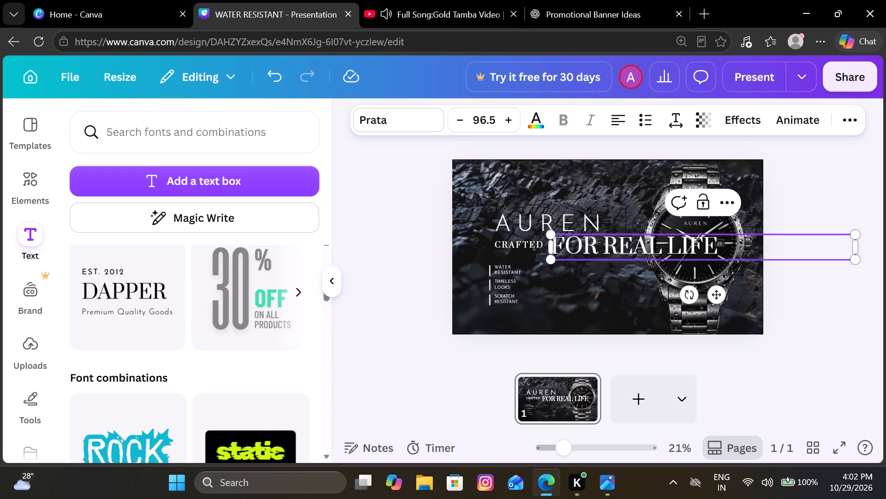
Shrink "FOR REAL LIFE" to font size 28.3 and place it directly below "CRAFTED", aligned with its left edge.
drag(756, 262, 676, 269)
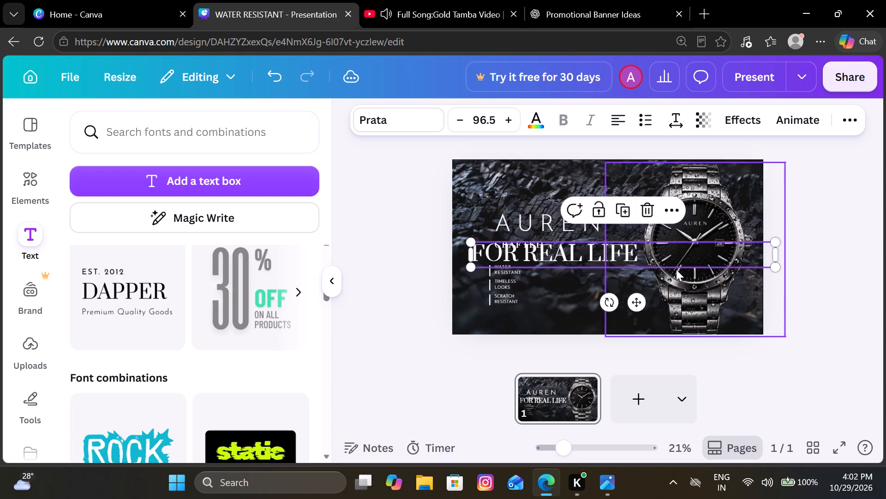
drag(471, 243, 600, 263)
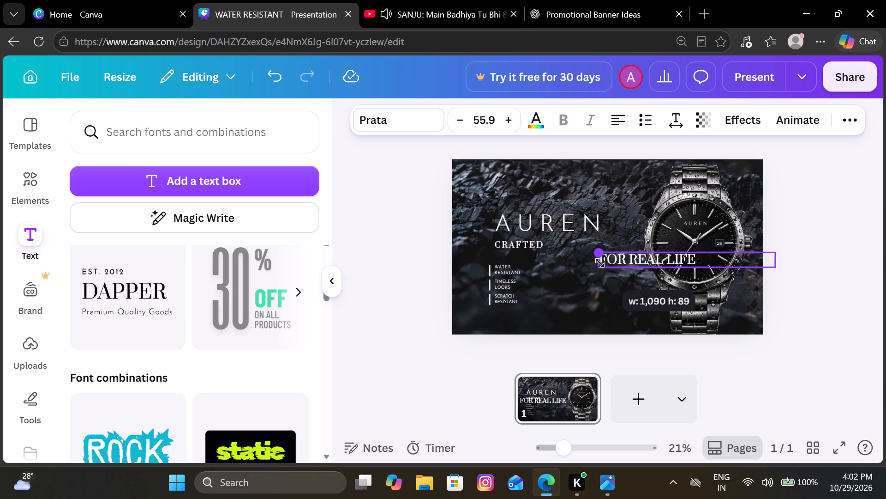
drag(600, 263, 683, 278)
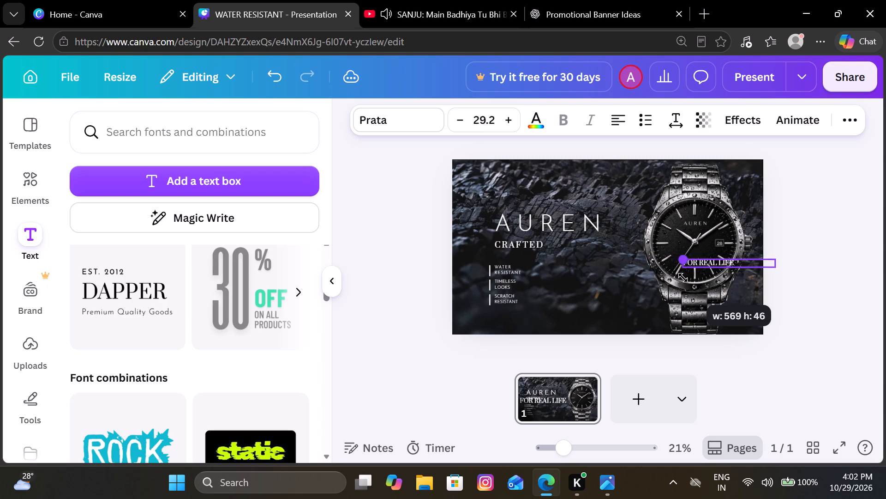
drag(683, 278, 688, 276)
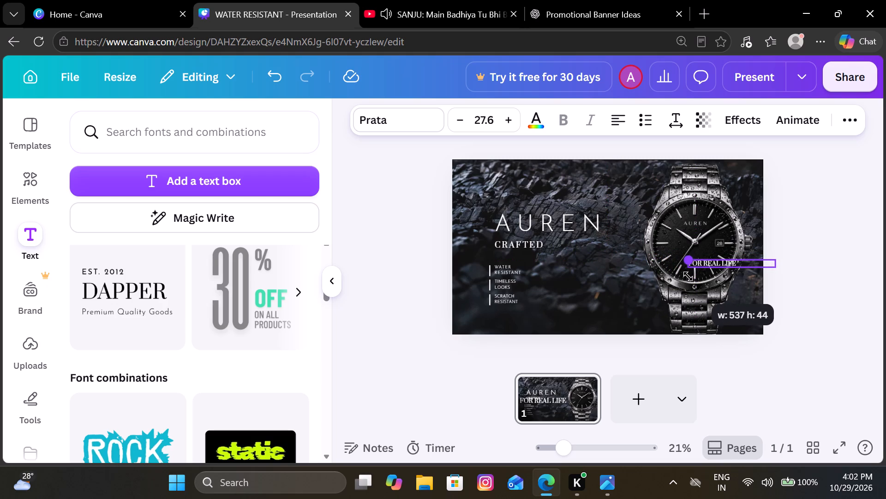
drag(688, 276, 686, 276)
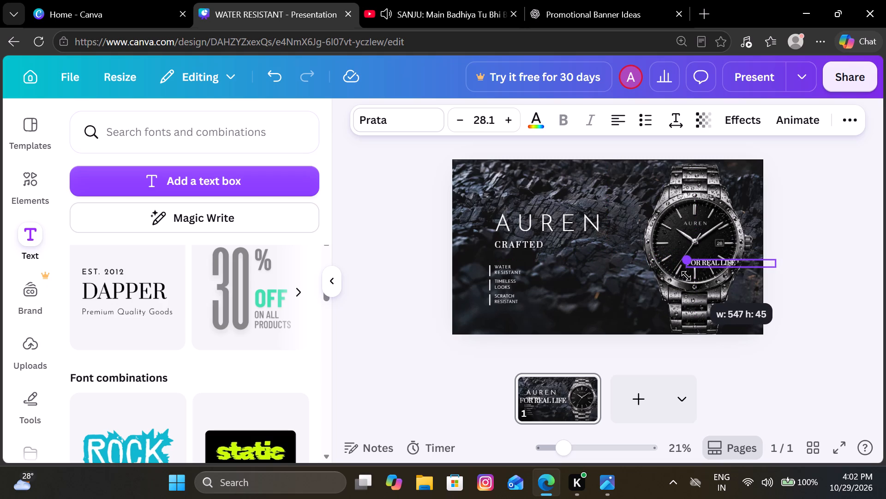
drag(686, 276, 685, 277)
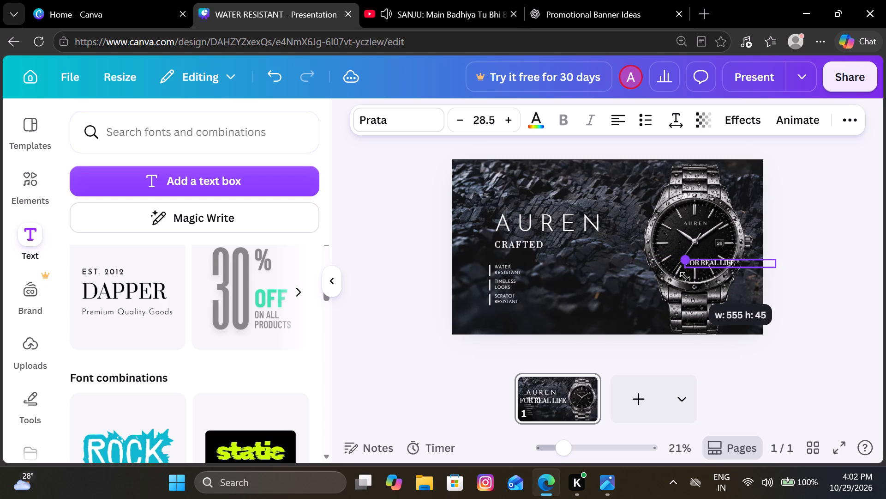
drag(685, 277, 686, 277)
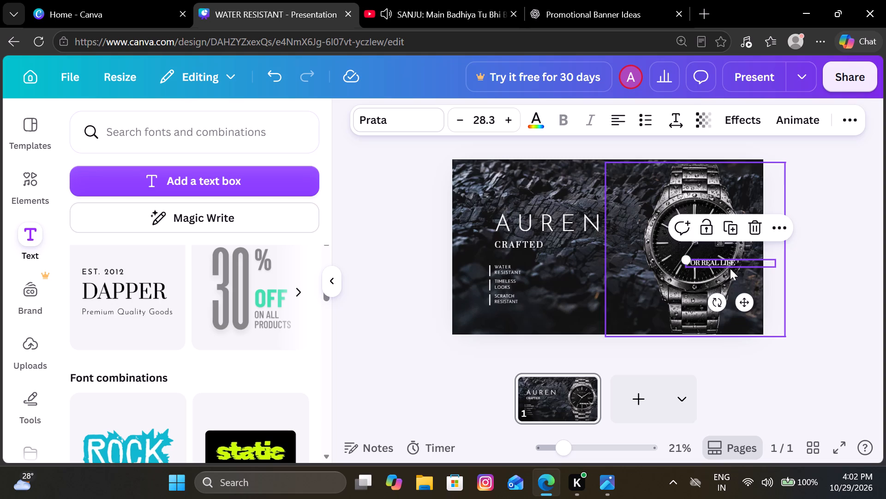
drag(729, 267, 542, 268)
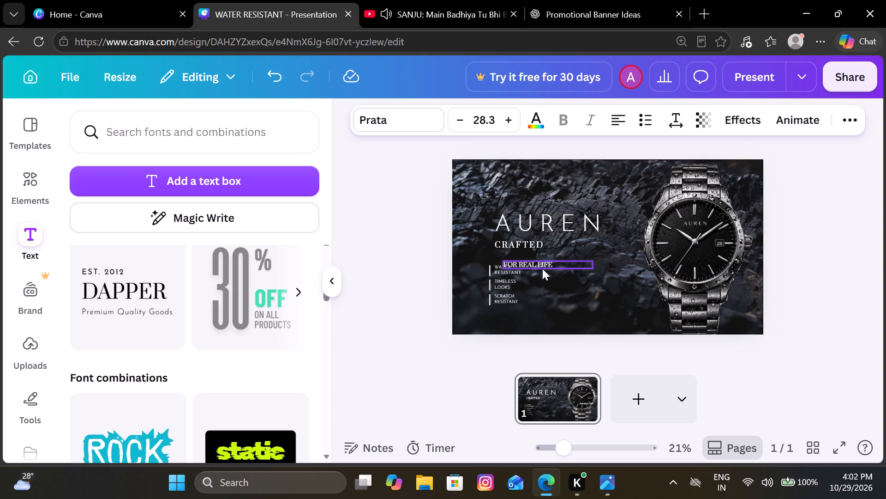
drag(542, 268, 537, 260)
click(537, 260)
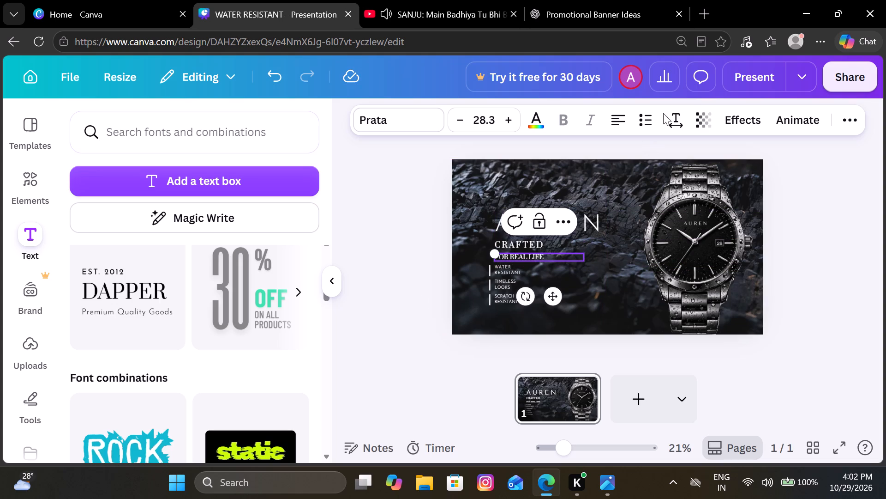
Set the letter spacing of the "FOR REAL LIFE" tagline to 174.
click(675, 117)
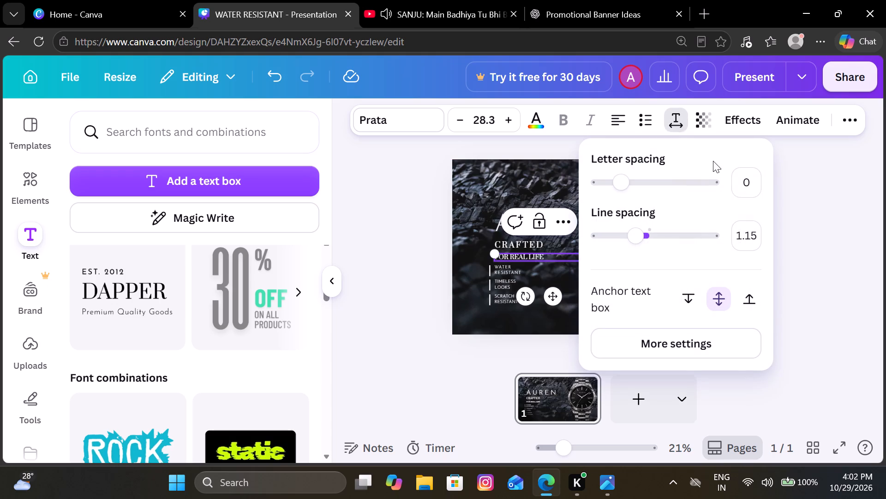
click(747, 177)
text(174)
click(819, 250)
click(815, 253)
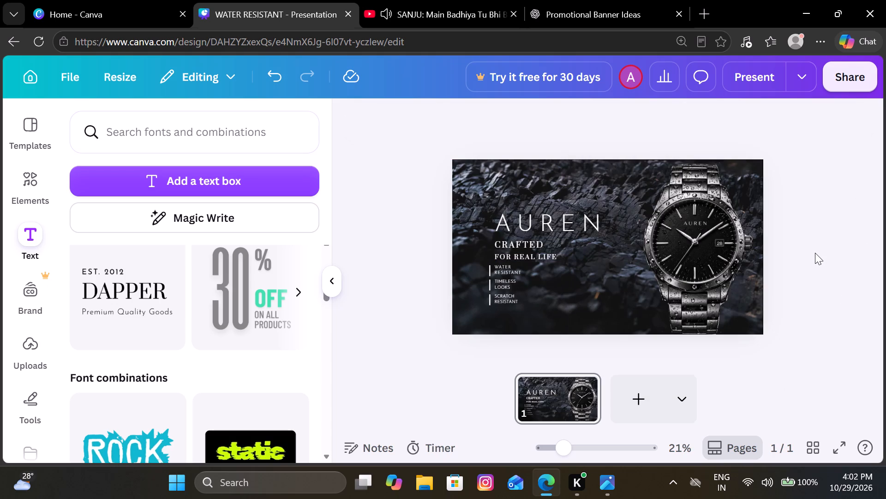
Enlarge "FOR REAL LIFE" to font size 29.2 and nudge it slightly to the right beneath "CRAFTED".
click(547, 246)
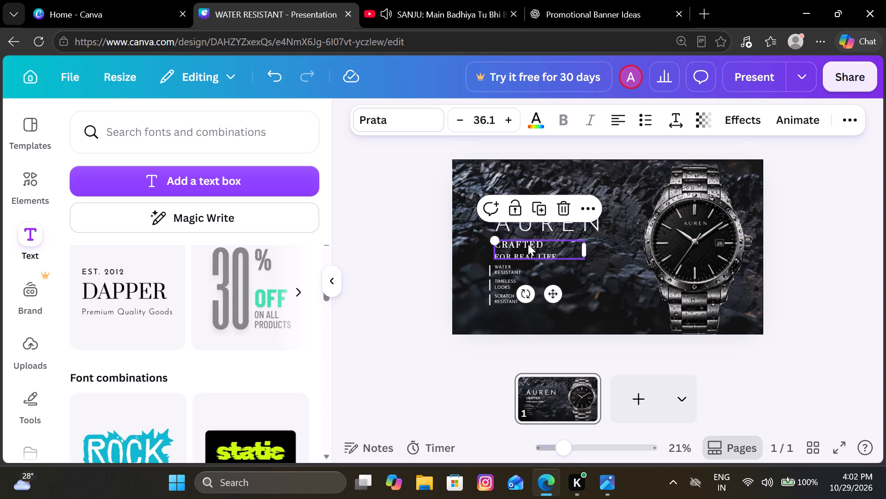
click(528, 244)
click(493, 242)
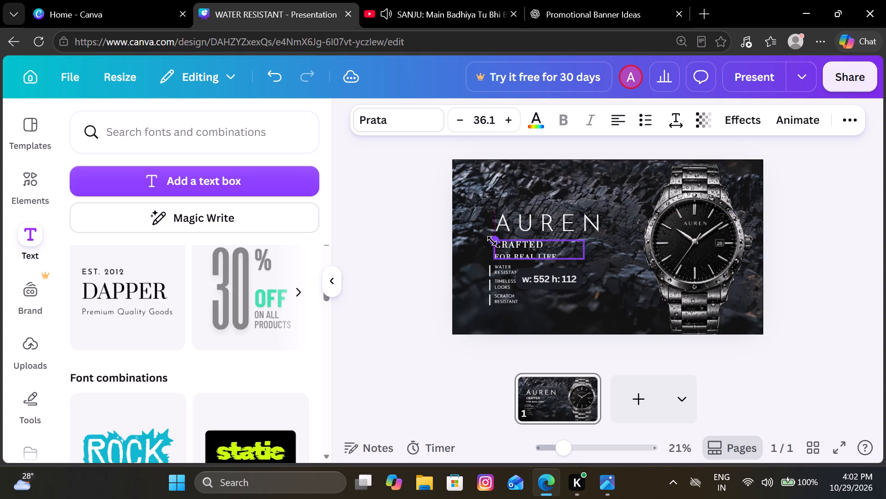
click(421, 278)
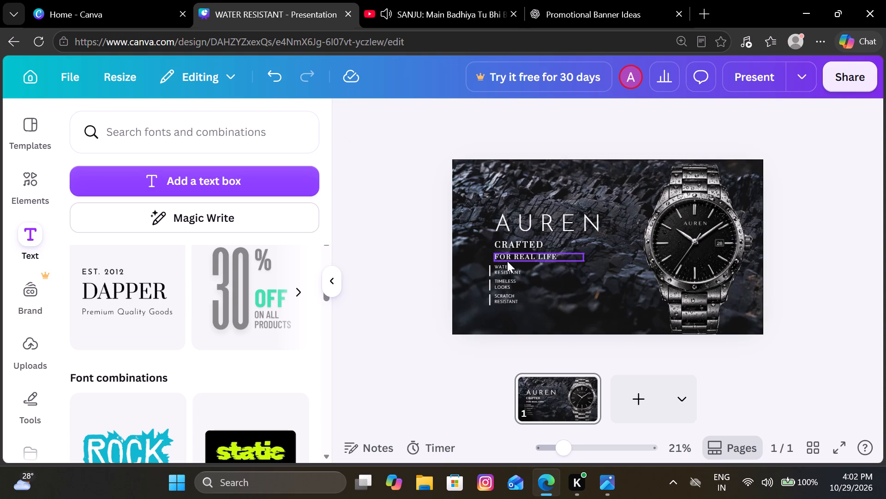
click(507, 261)
click(494, 251)
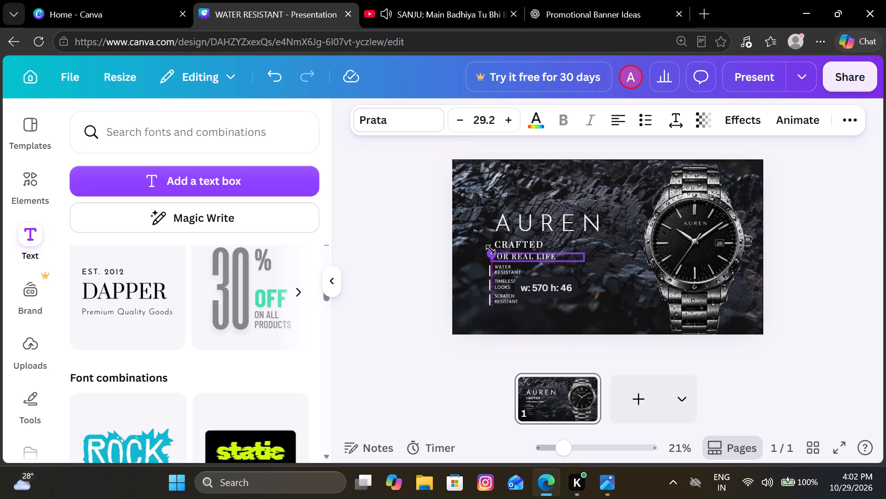
click(436, 269)
drag(531, 261, 536, 260)
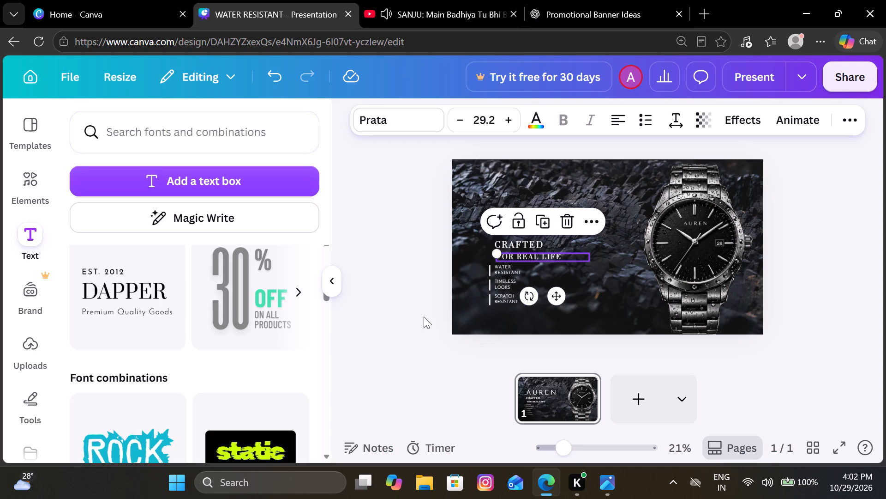
click(399, 317)
Move the "SCRATCH RESISTANT", "TIMELESS LOOKS" and "WATER RESISTANT" labels slightly down, keeping them evenly spaced below the tagline.
drag(506, 301, 507, 303)
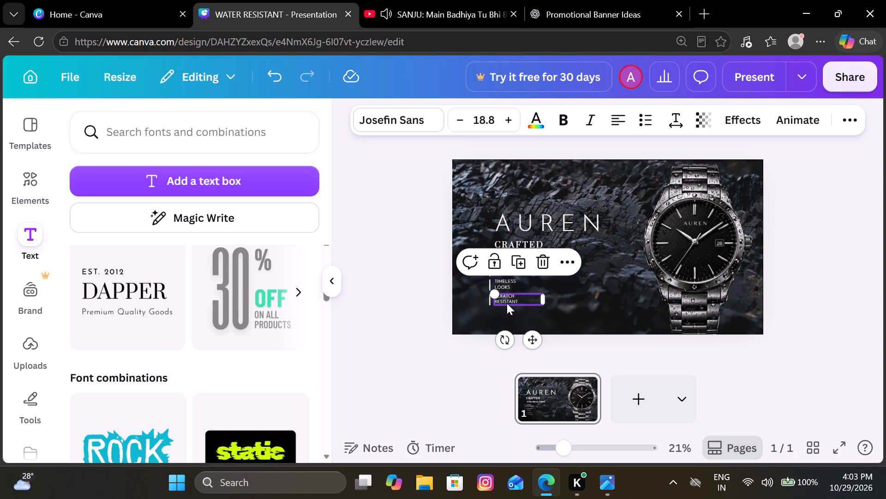
drag(507, 303, 507, 306)
drag(505, 286, 505, 290)
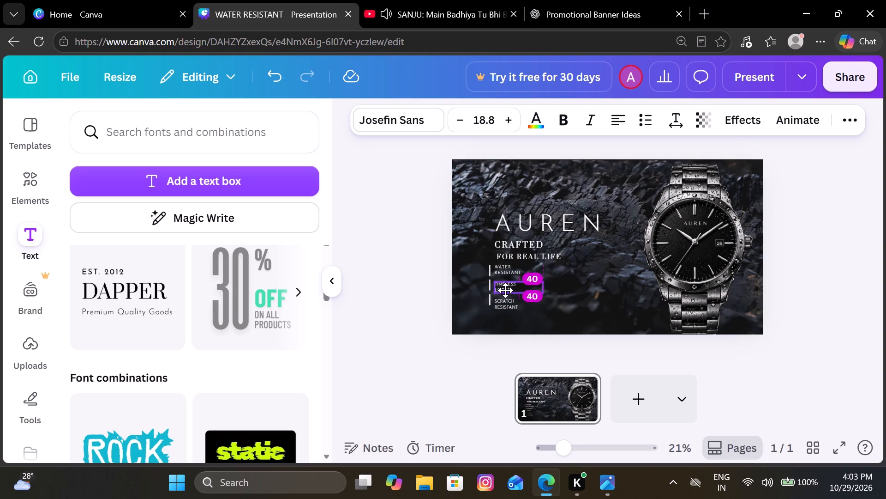
drag(505, 290, 505, 291)
drag(504, 270, 505, 276)
Shift the three vertical bars down so each lines up with its feature label.
drag(491, 301, 491, 301)
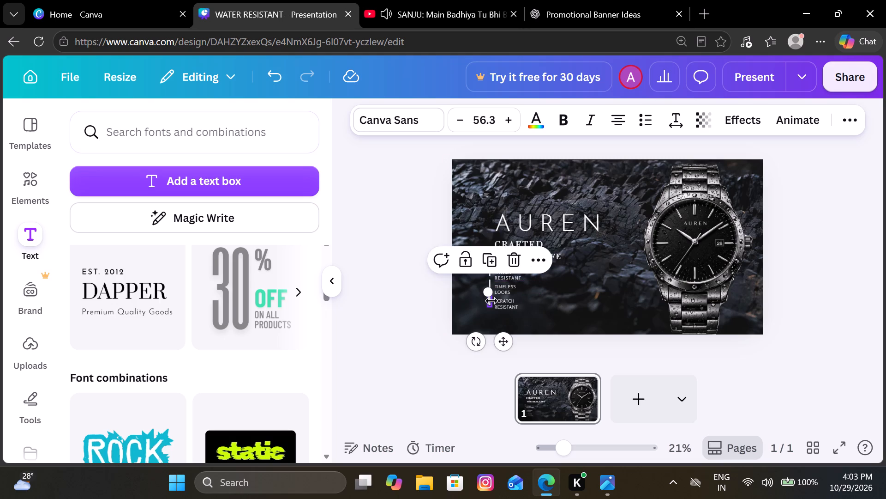
drag(491, 301, 491, 305)
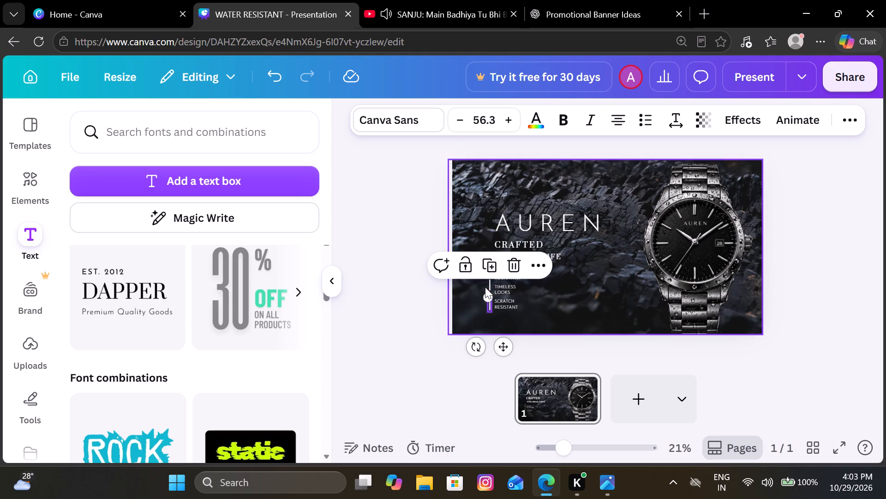
drag(488, 287, 489, 292)
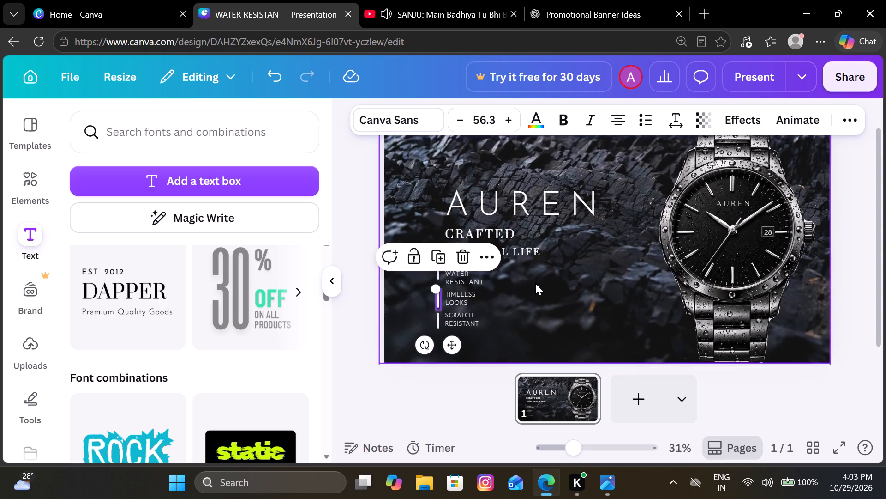
click(540, 310)
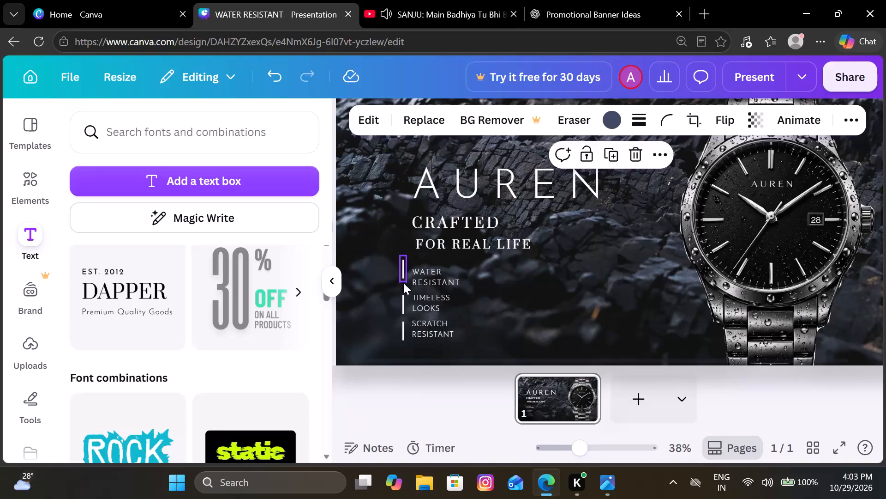
drag(403, 275, 402, 280)
click(357, 305)
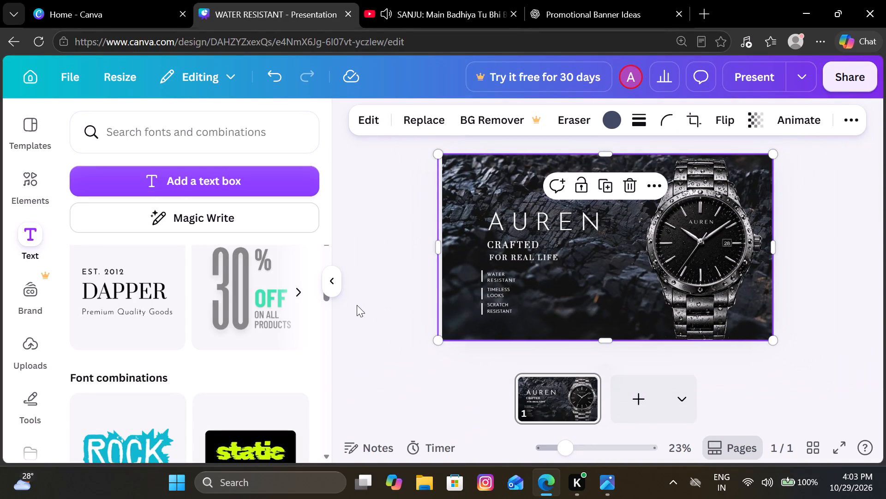
Align the left edge of "FOR REAL LIFE" with "CRAFTED", keeping font size 29.2 and a clear gap between the lines.
click(510, 256)
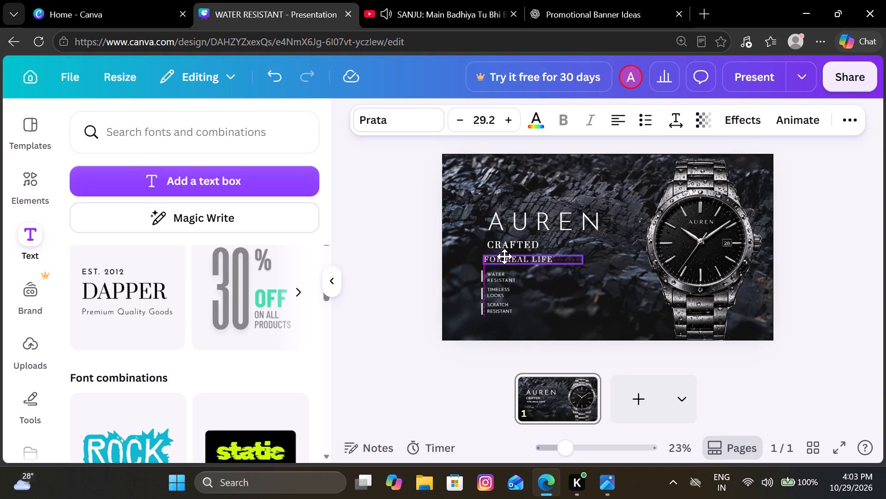
click(508, 244)
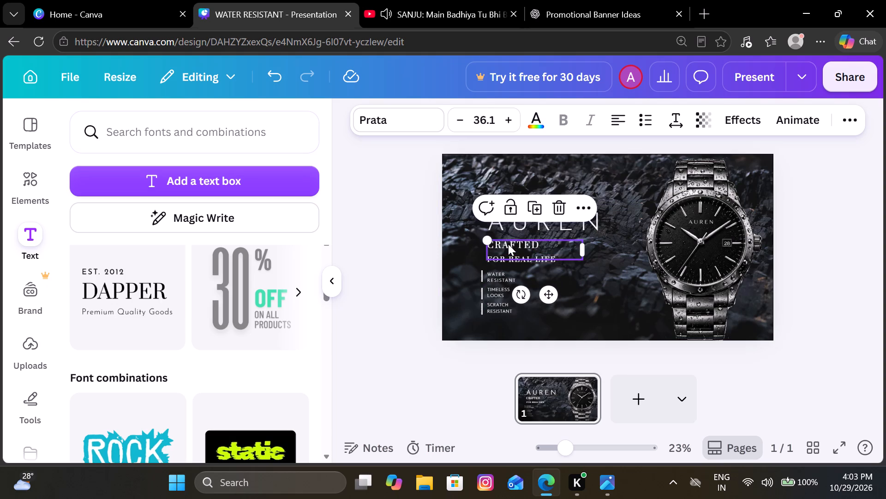
click(494, 262)
click(487, 257)
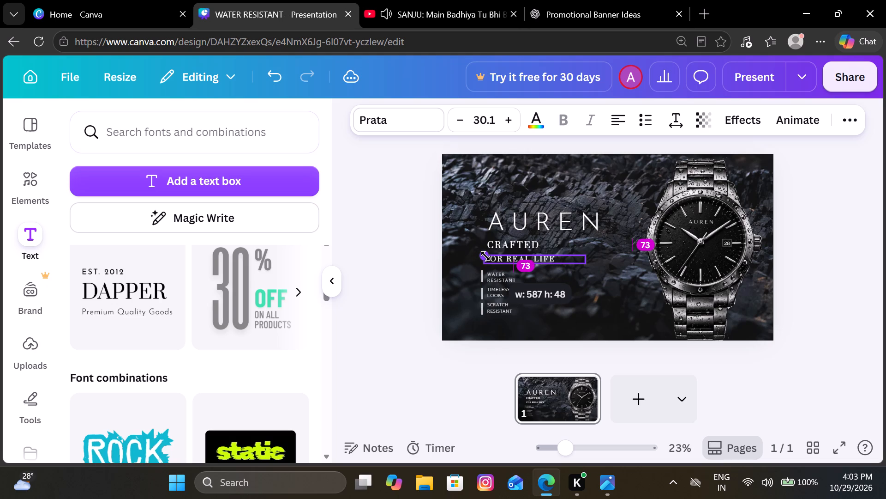
click(508, 260)
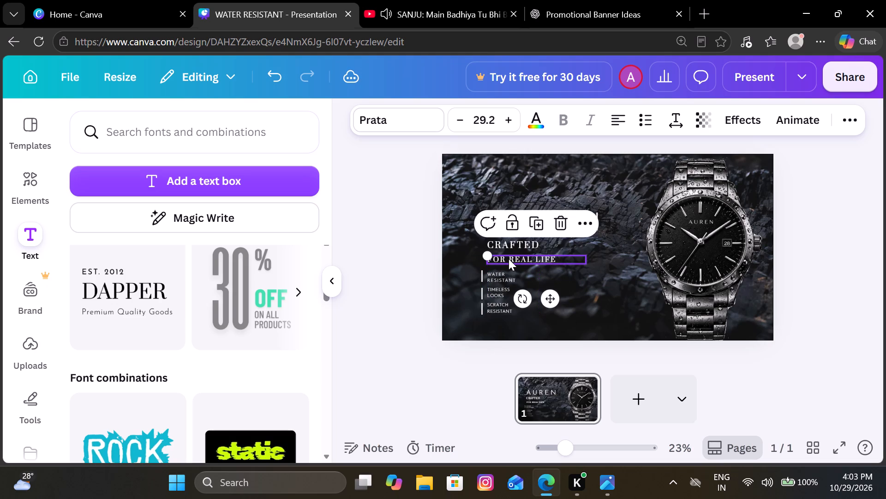
click(413, 266)
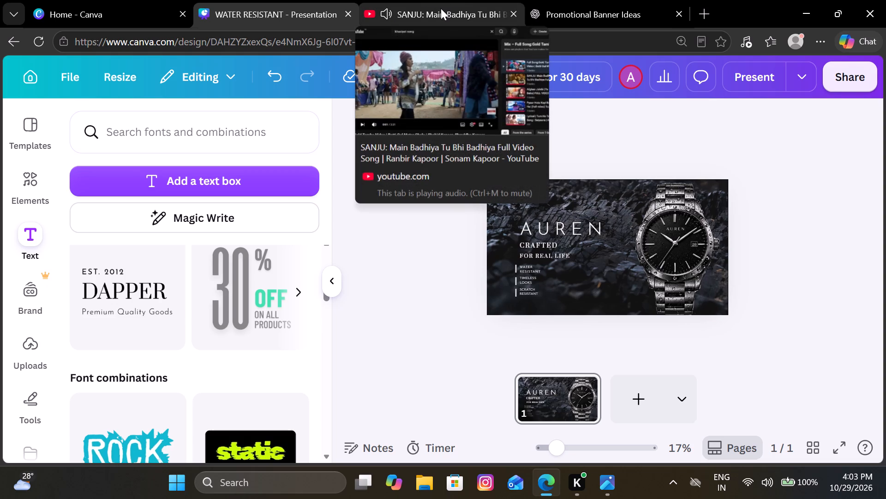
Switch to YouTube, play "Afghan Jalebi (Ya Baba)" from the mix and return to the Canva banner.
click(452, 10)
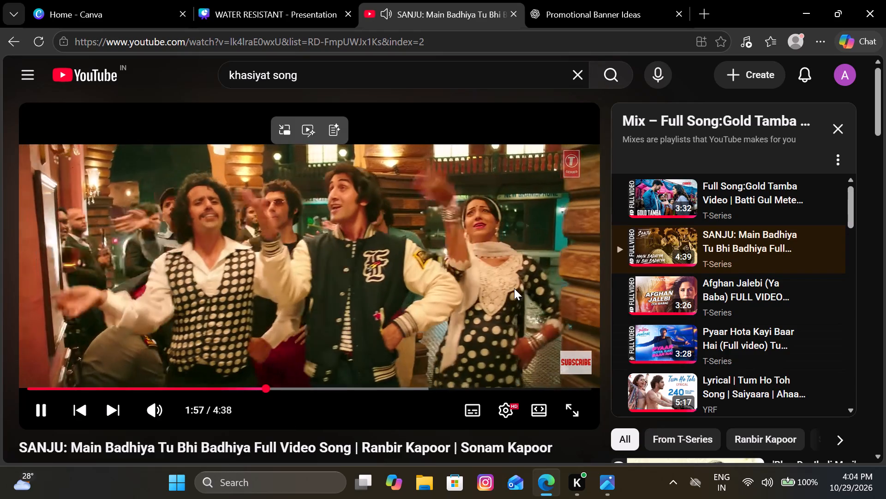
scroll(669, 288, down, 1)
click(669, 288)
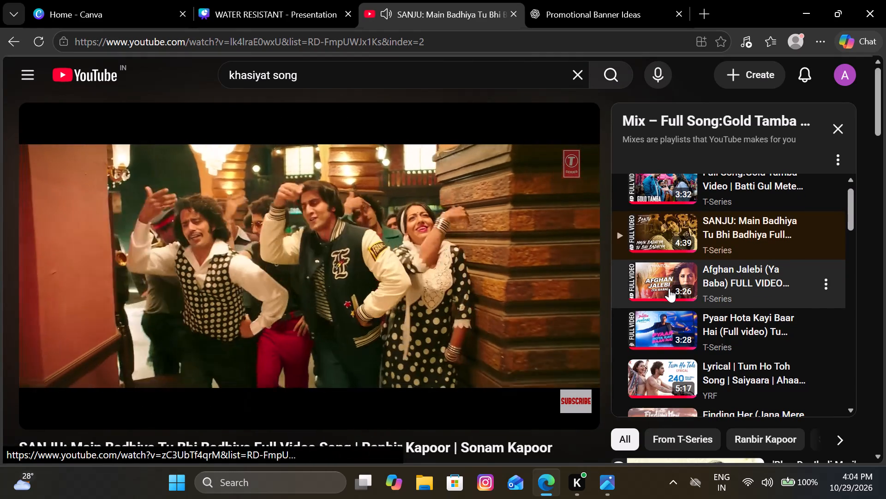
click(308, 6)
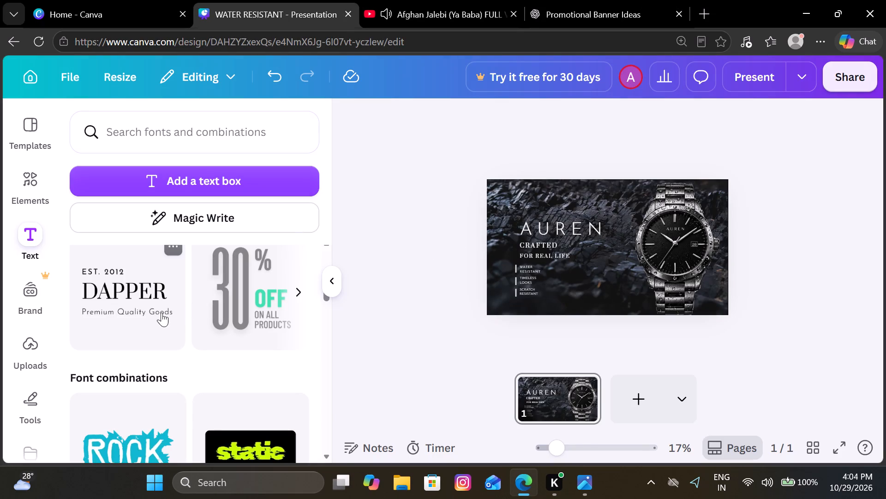
Add the "EST. 2012 DAPPER Premium Quality Goods" text combination to the banner and delete its "DAPPER" line.
click(143, 324)
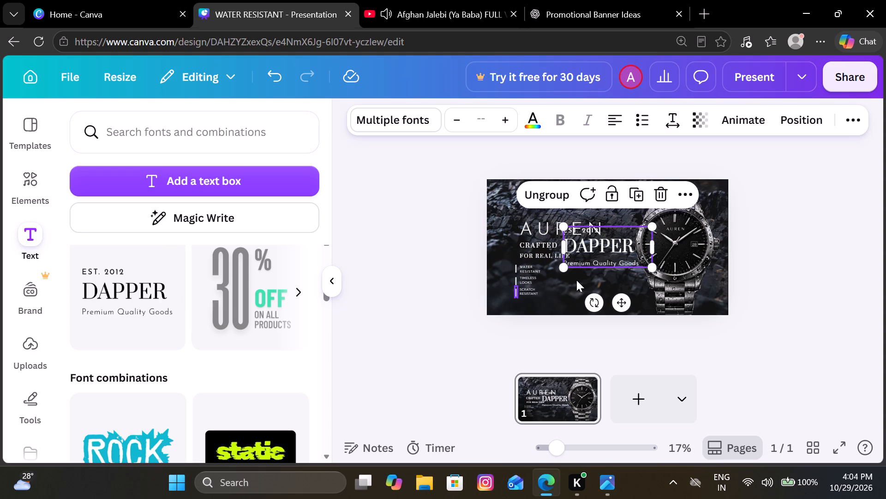
click(594, 242)
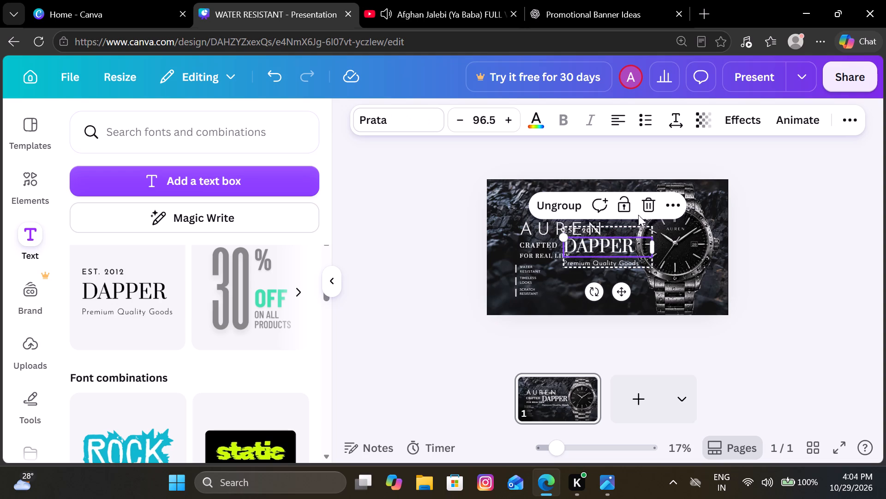
click(645, 207)
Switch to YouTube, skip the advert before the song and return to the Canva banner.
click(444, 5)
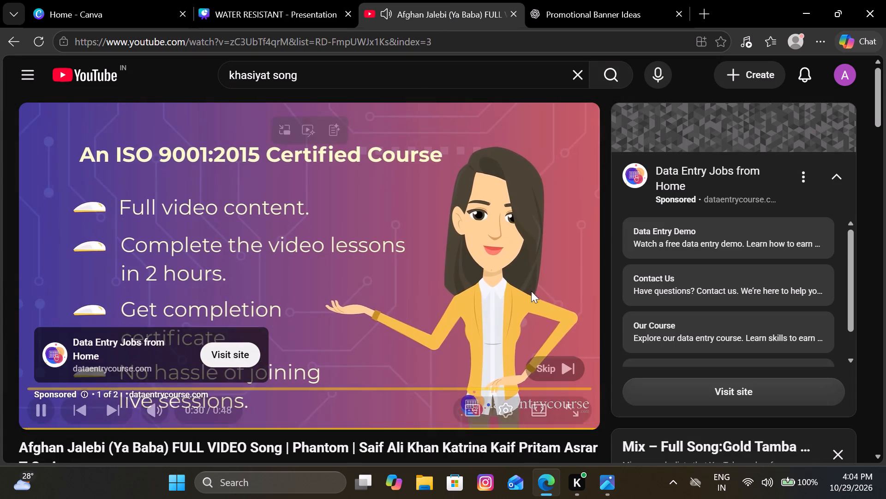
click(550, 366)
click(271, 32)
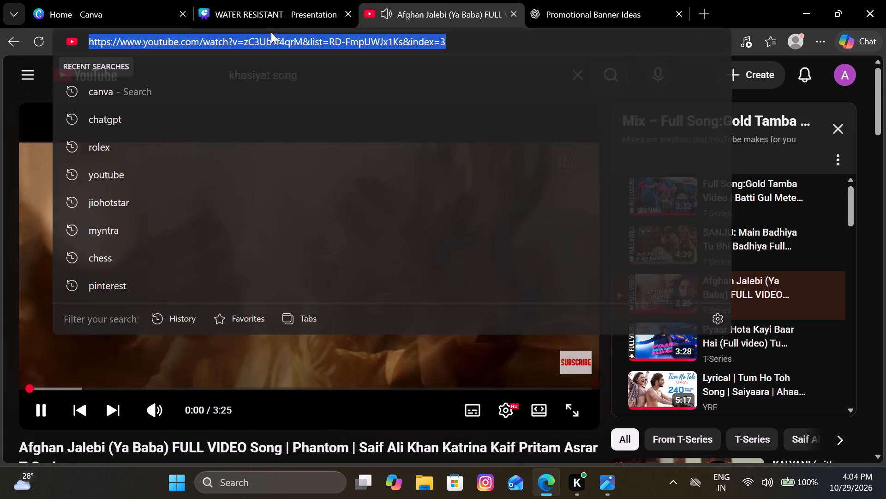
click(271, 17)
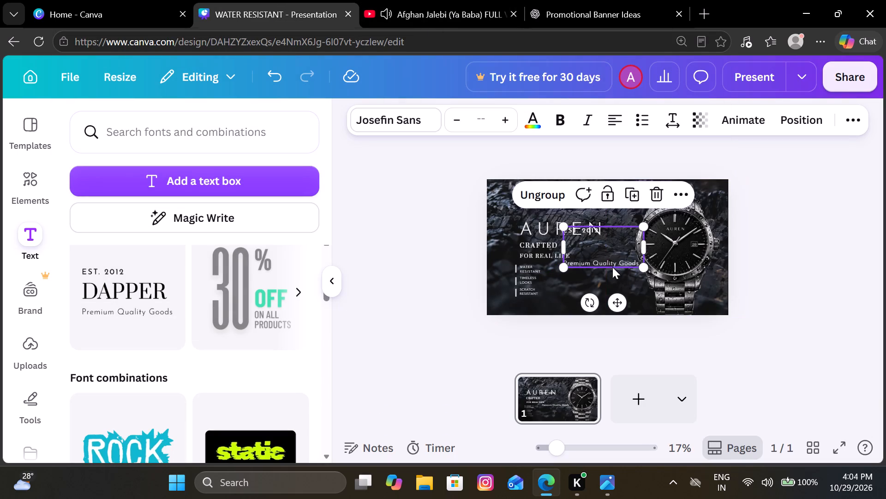
Delete the "EST. 2012" line from the added text combination.
click(589, 227)
click(642, 190)
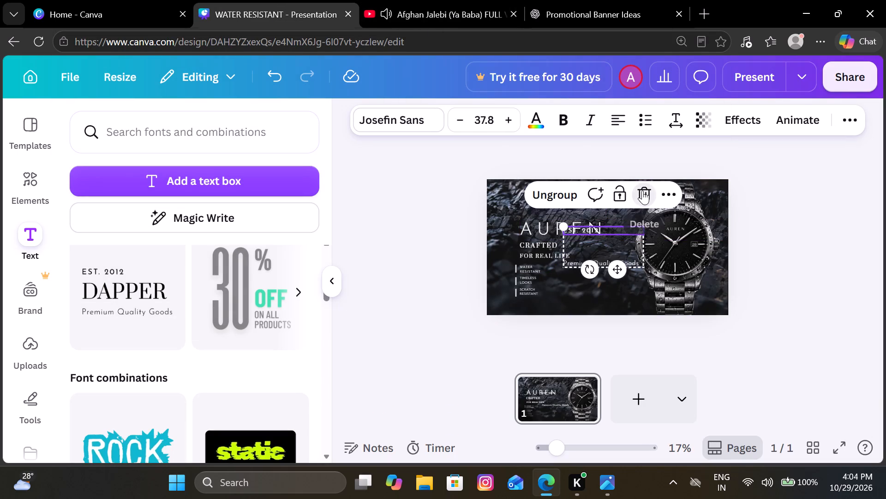
Replace "Premium Quality Goods" with "v" and rotate the text box by about 180° so the letter is upside down.
click(614, 263)
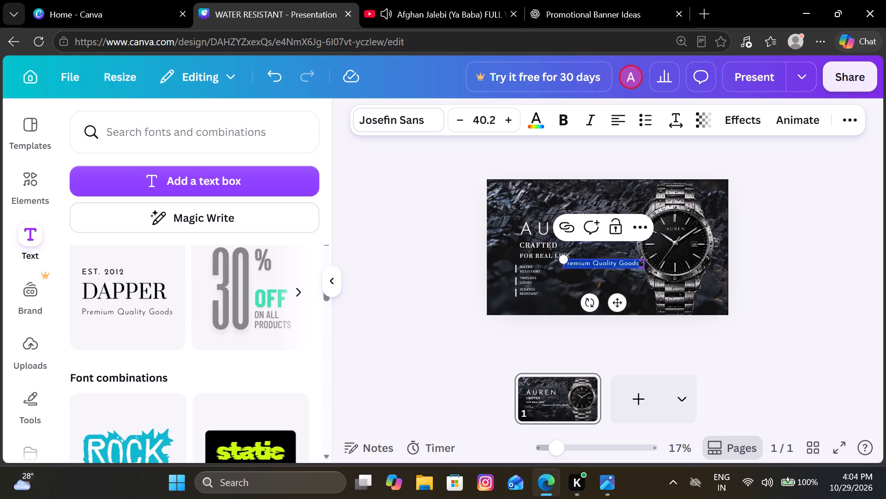
key(v)
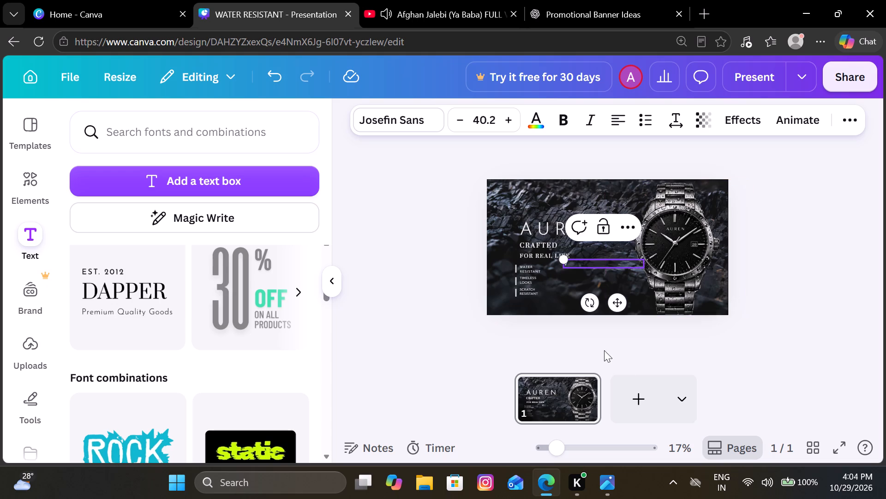
drag(592, 304, 616, 219)
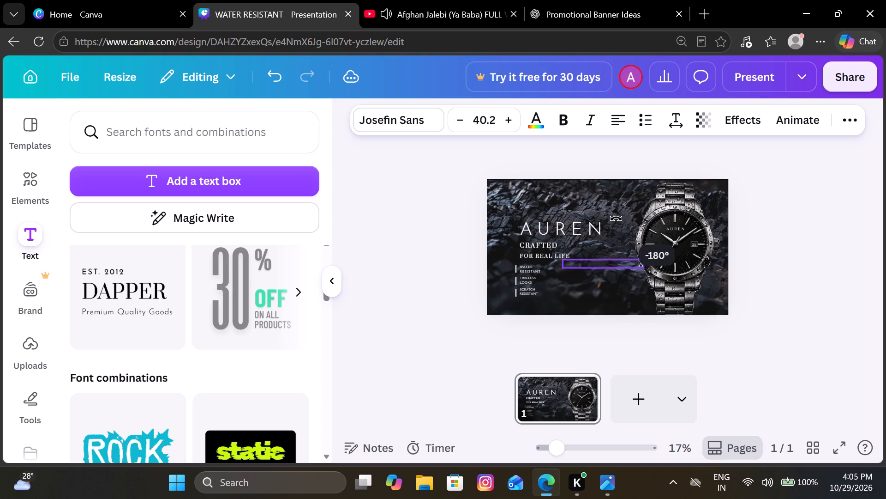
drag(616, 219, 617, 215)
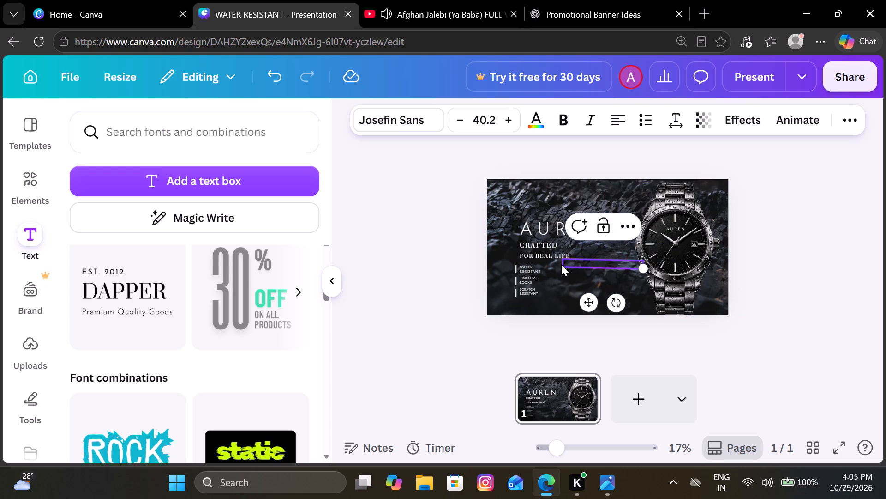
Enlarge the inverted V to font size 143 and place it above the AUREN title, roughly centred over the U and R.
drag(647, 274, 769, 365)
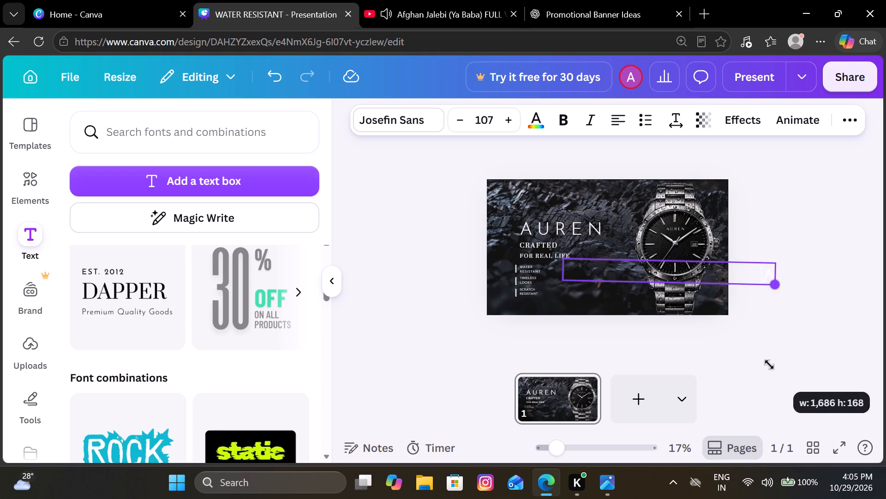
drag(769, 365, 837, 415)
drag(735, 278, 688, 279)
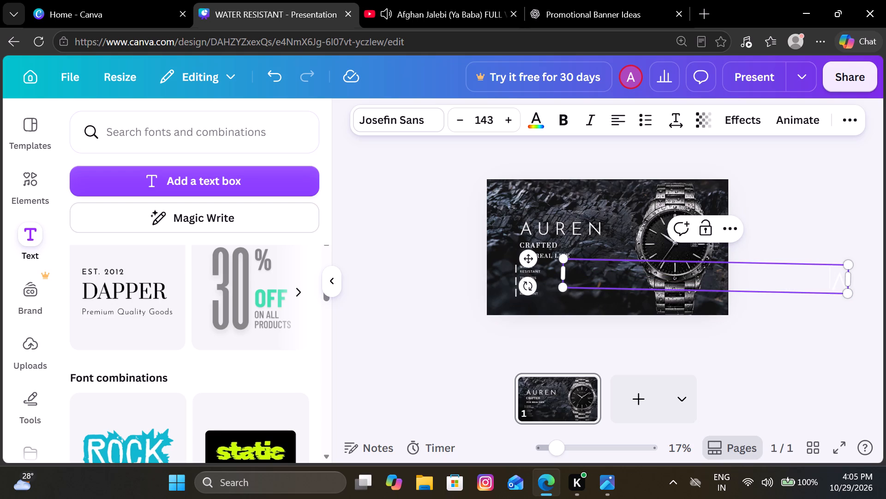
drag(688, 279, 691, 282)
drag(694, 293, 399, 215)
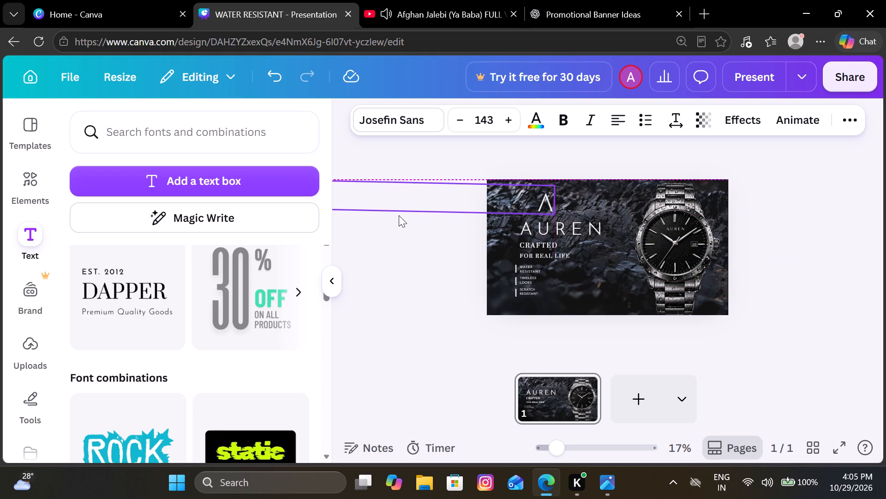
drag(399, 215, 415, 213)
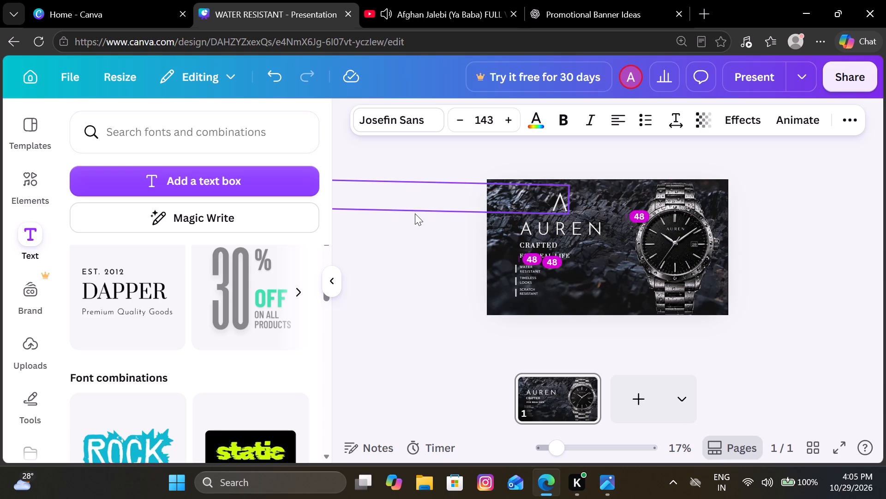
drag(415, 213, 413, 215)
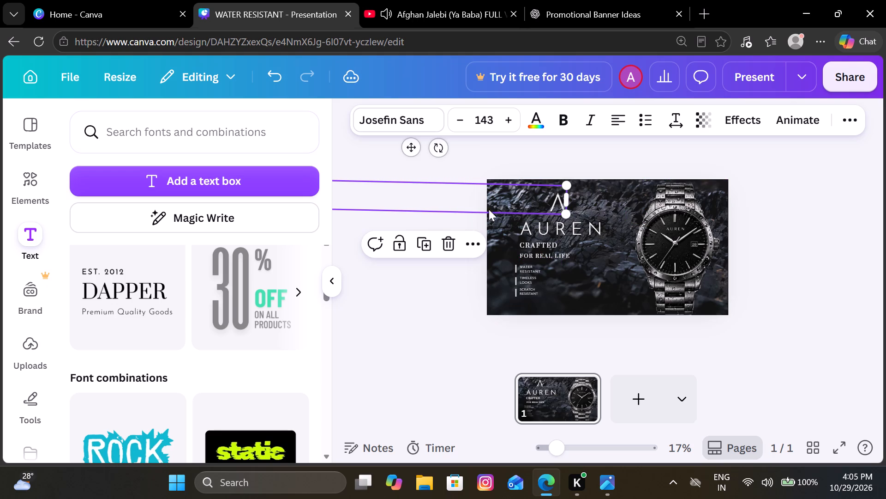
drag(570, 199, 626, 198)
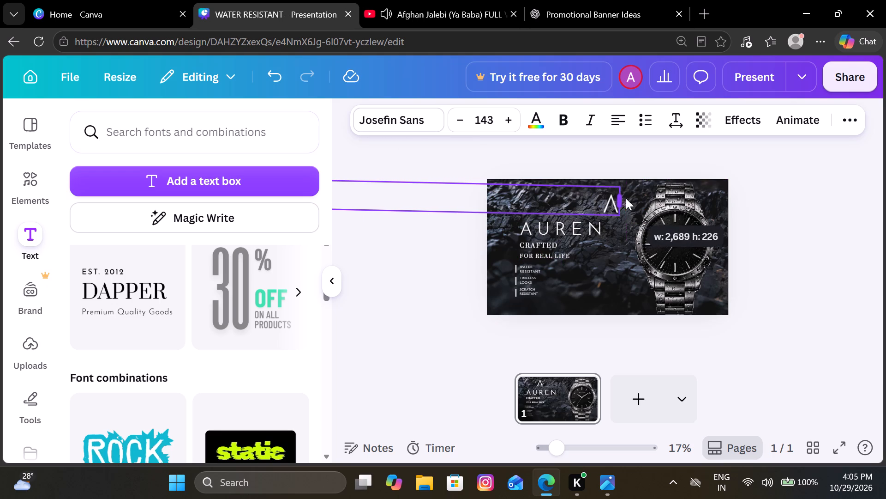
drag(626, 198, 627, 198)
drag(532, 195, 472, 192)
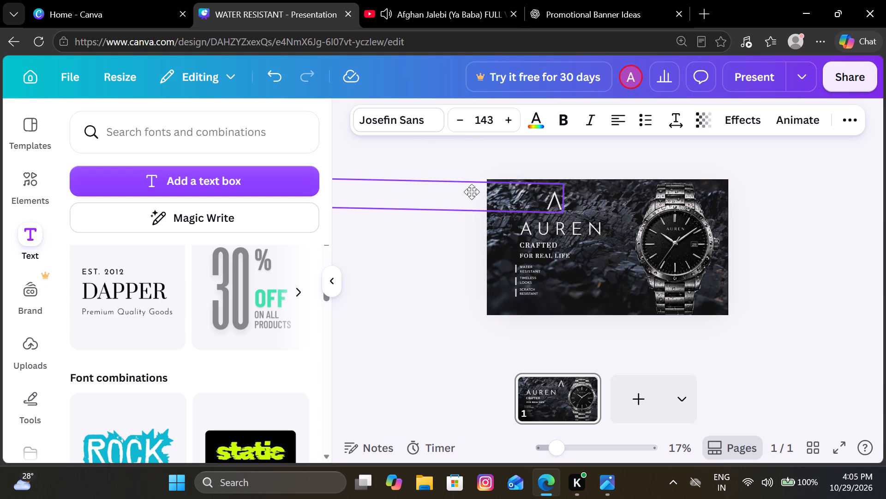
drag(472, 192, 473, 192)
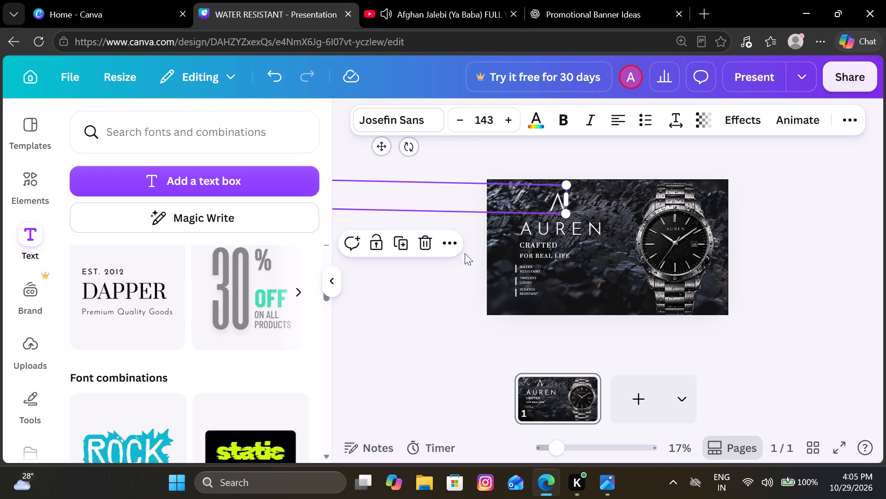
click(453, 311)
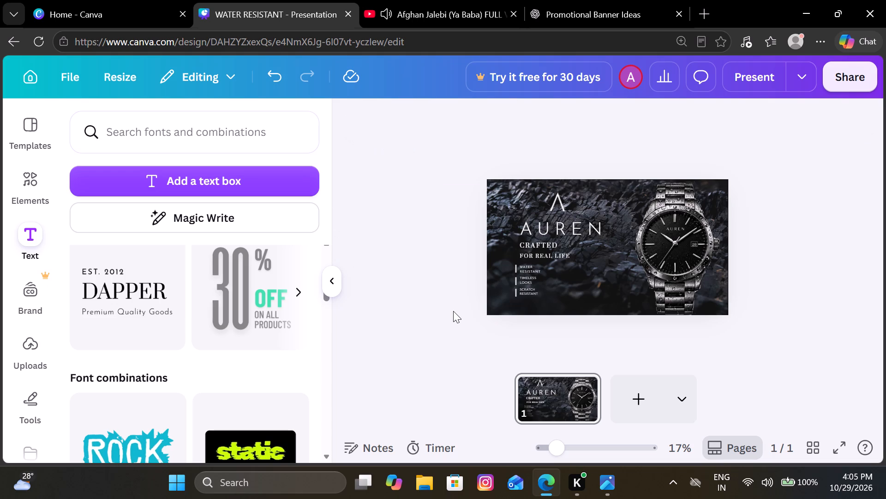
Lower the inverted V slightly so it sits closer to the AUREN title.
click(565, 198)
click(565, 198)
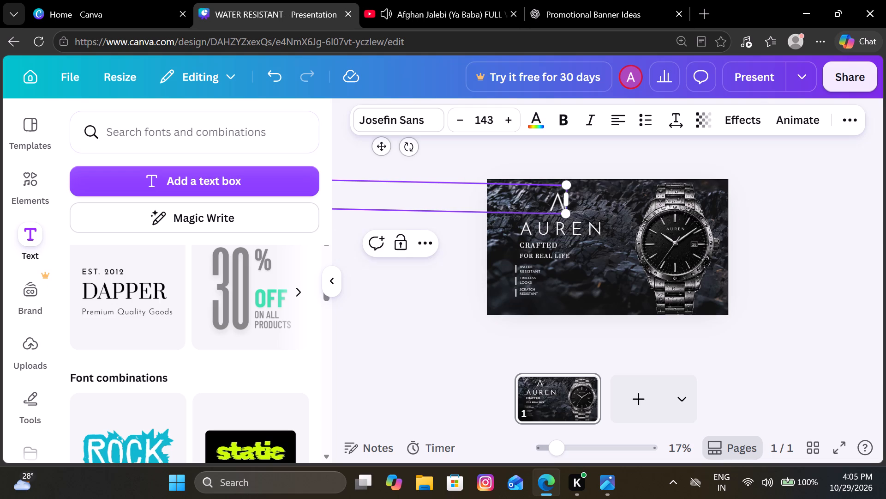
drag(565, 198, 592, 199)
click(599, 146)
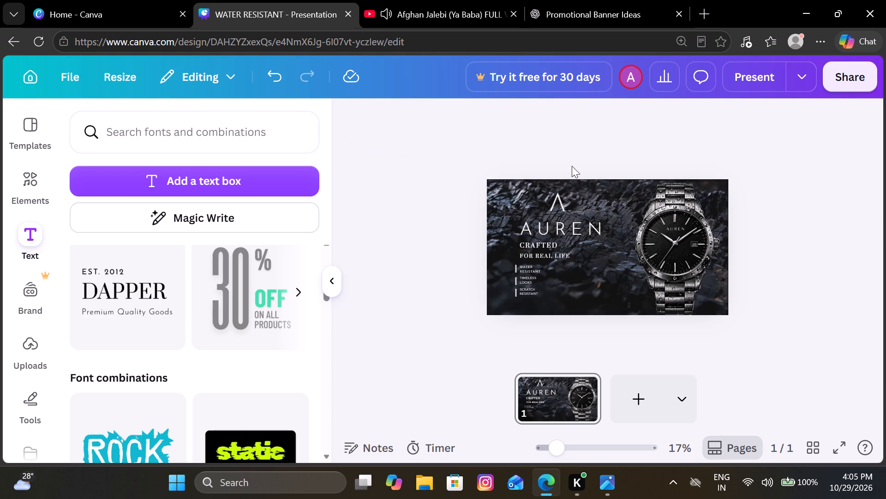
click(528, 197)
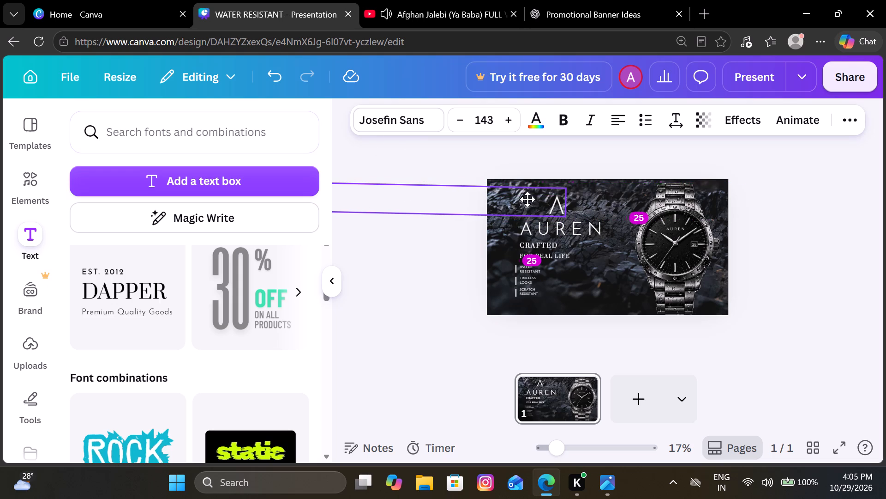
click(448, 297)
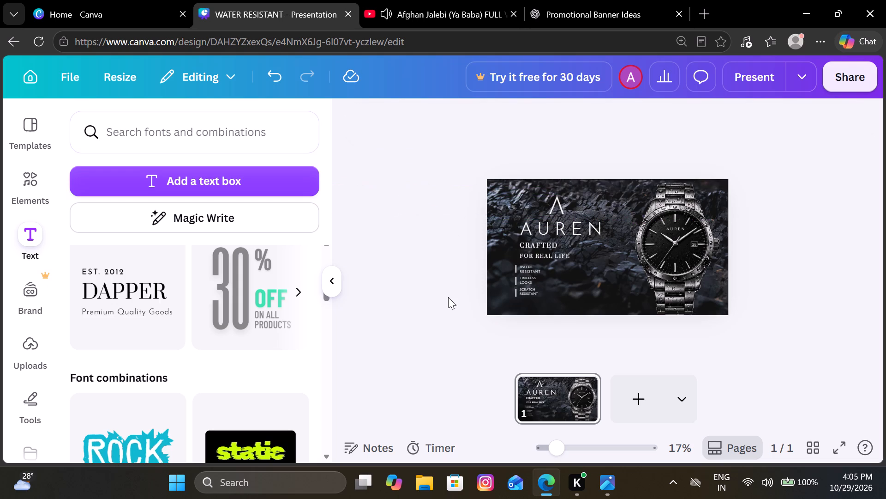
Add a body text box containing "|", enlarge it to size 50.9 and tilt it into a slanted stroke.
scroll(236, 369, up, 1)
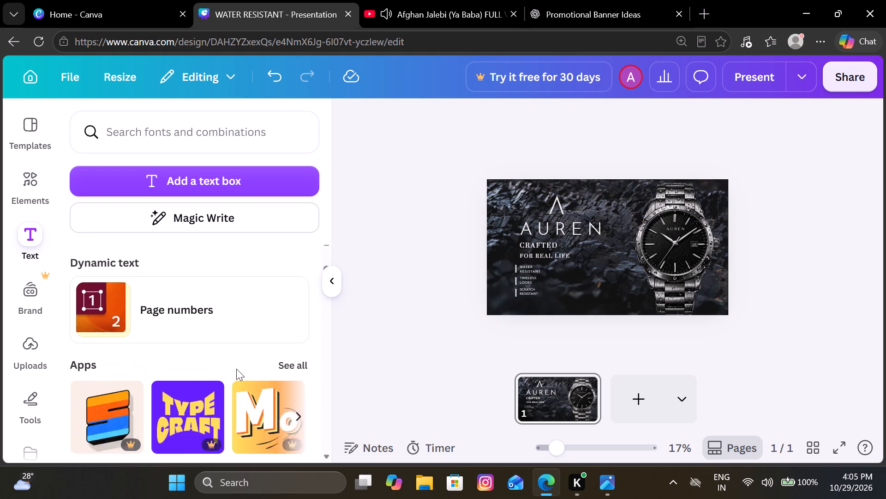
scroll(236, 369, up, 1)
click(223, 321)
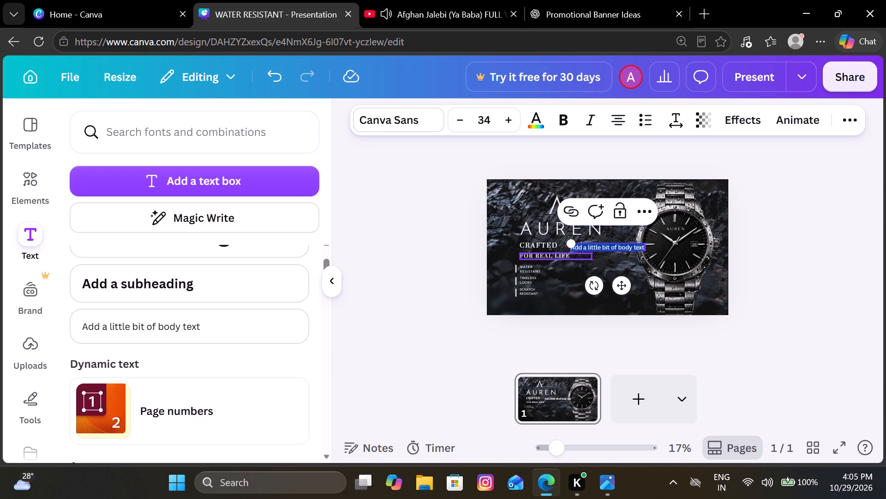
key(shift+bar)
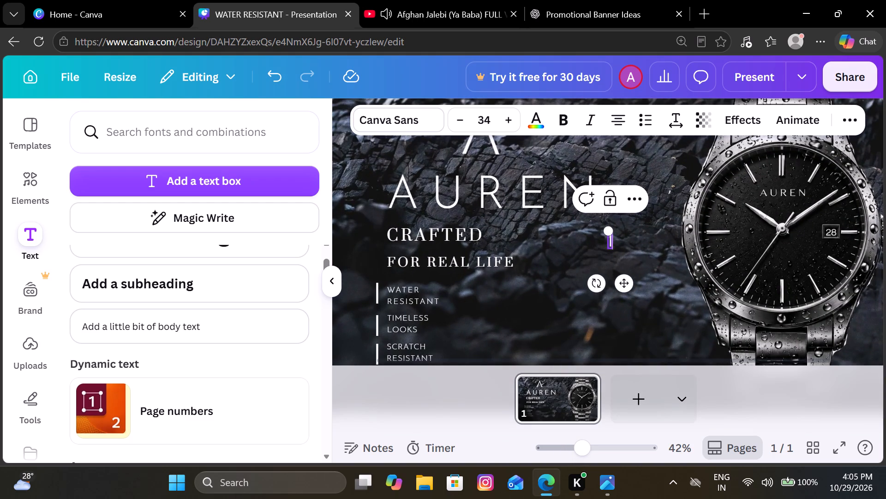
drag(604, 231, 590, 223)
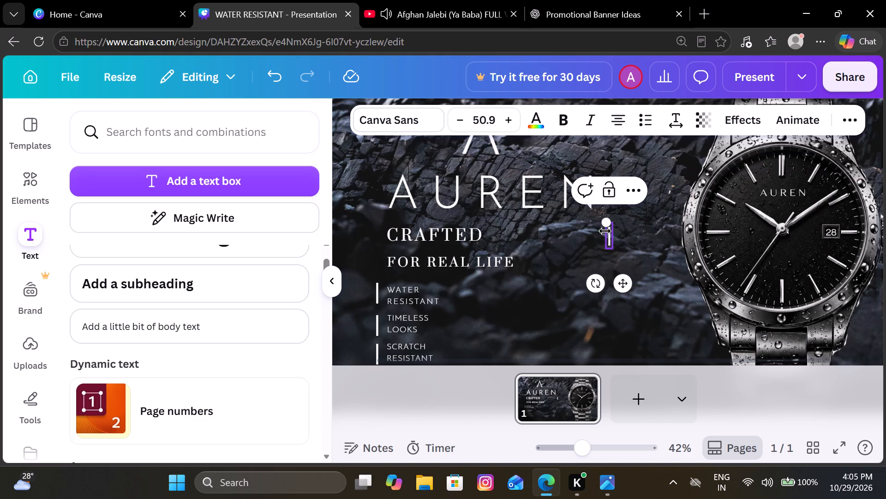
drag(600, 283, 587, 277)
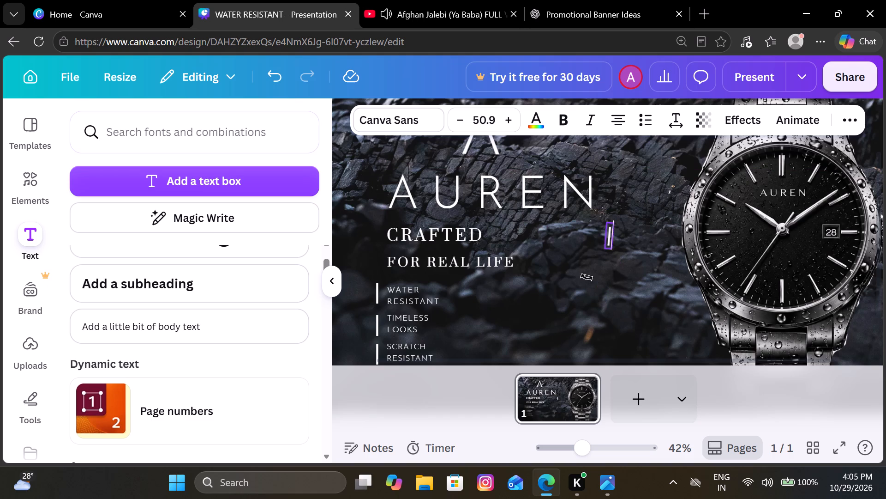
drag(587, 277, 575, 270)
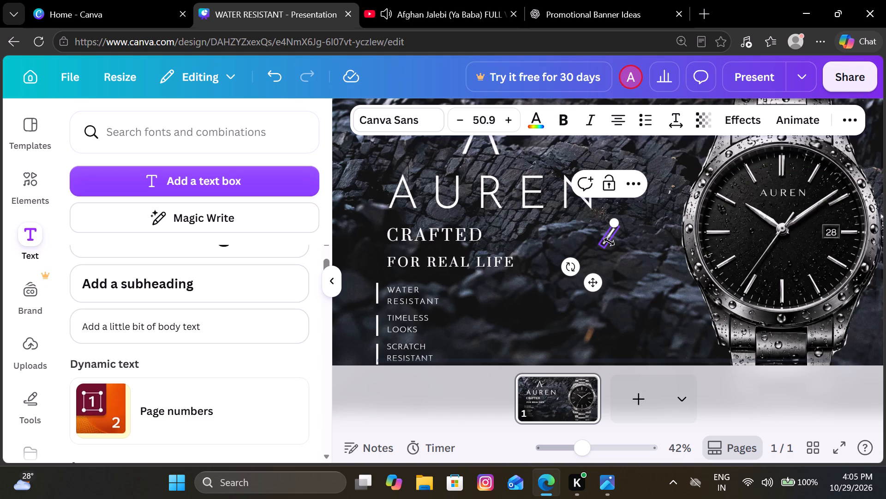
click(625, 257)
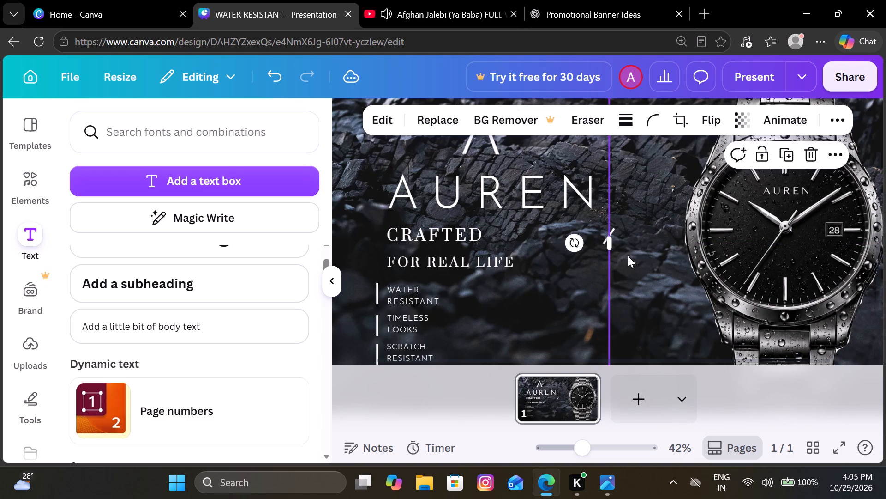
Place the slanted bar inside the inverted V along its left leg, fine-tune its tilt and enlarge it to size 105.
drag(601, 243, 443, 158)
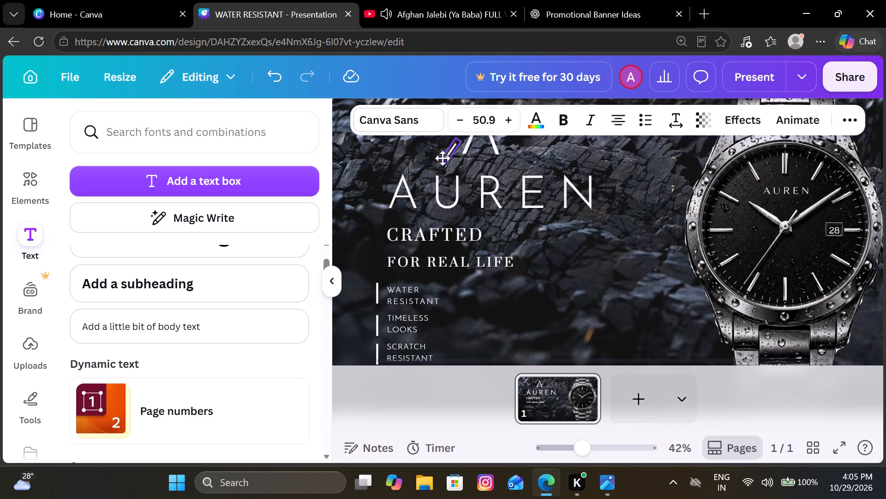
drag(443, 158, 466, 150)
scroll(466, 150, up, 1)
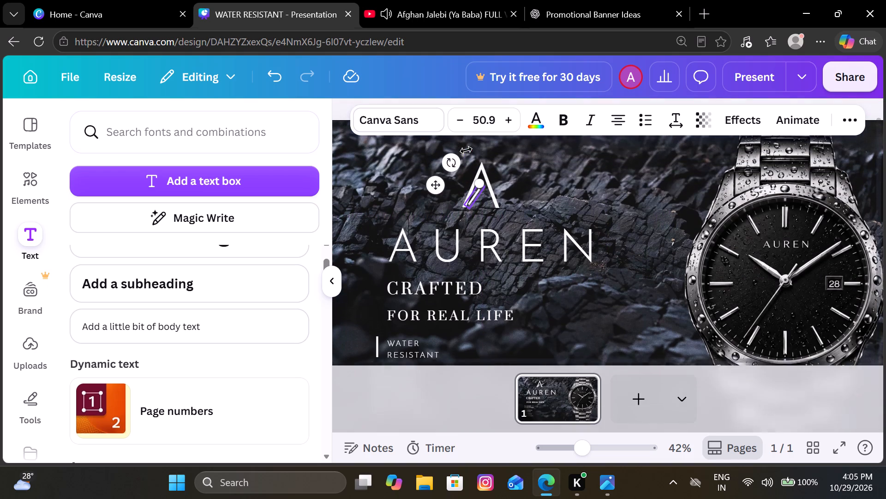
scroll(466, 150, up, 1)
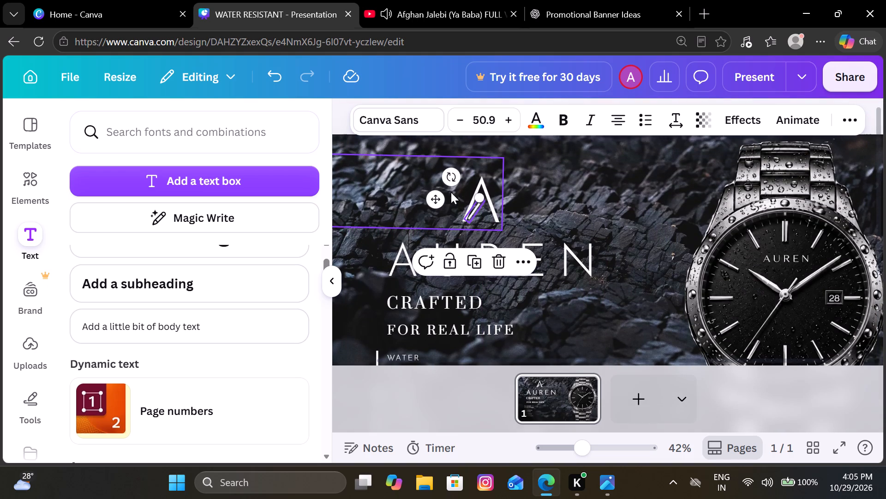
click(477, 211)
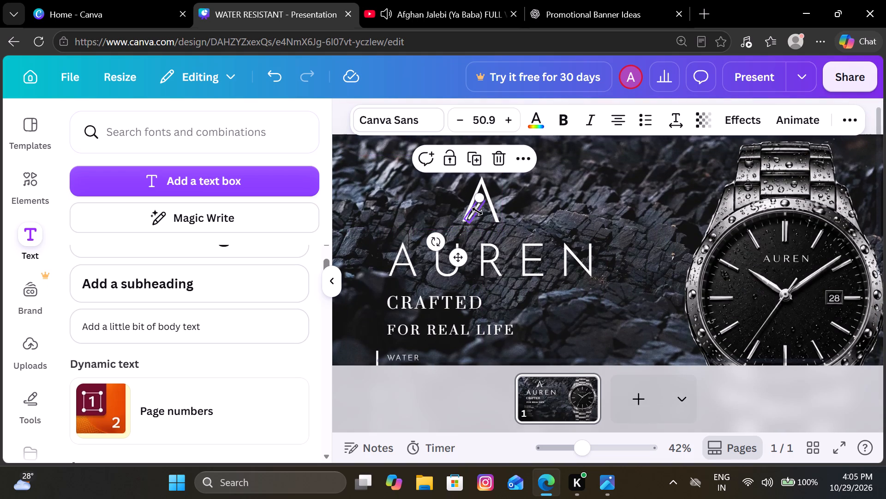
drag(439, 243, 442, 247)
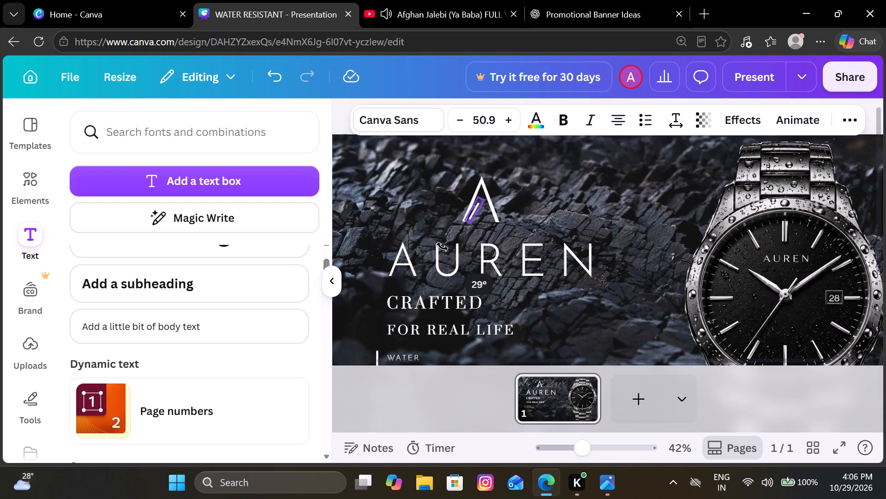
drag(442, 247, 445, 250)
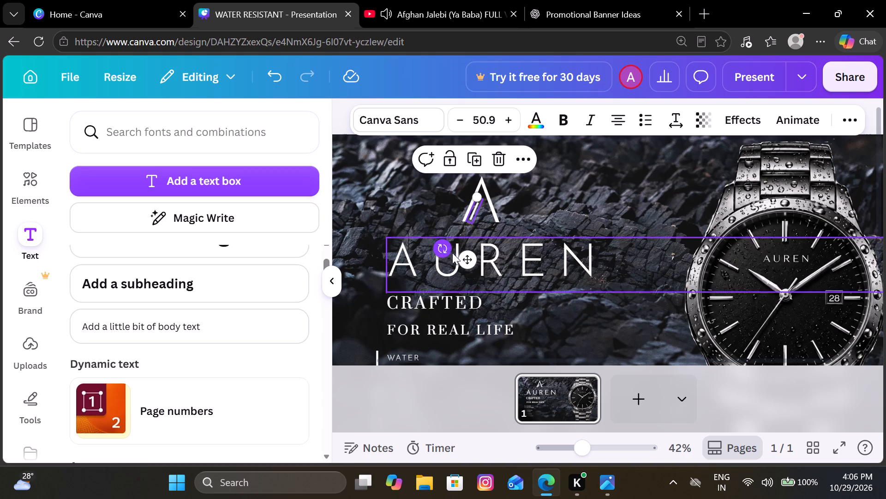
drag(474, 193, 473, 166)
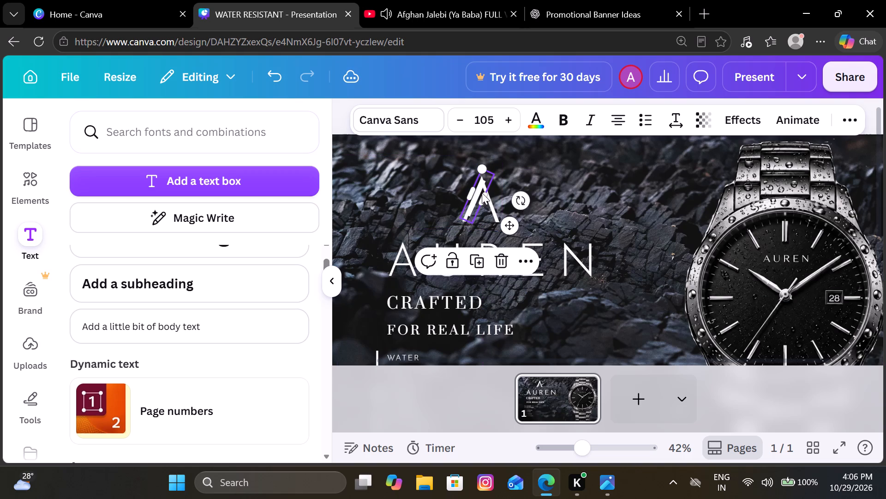
Delete the slanted bar and the inverted V above the AUREN title.
click(500, 267)
click(484, 207)
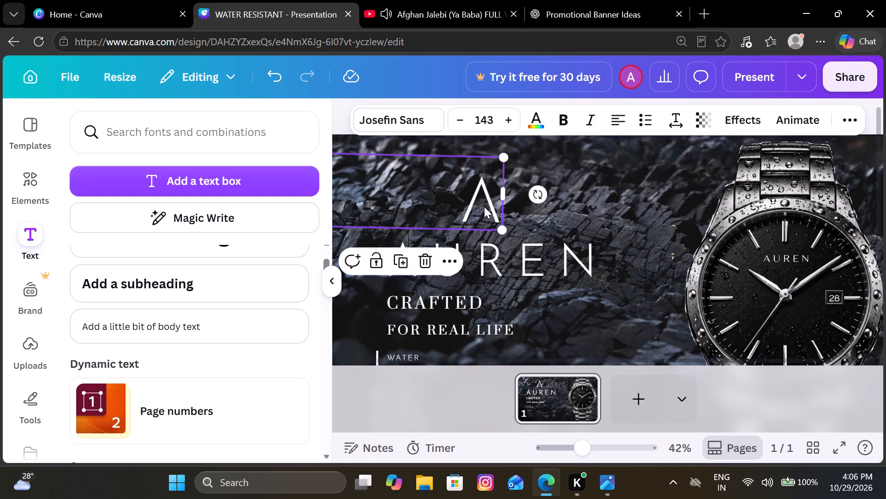
click(425, 256)
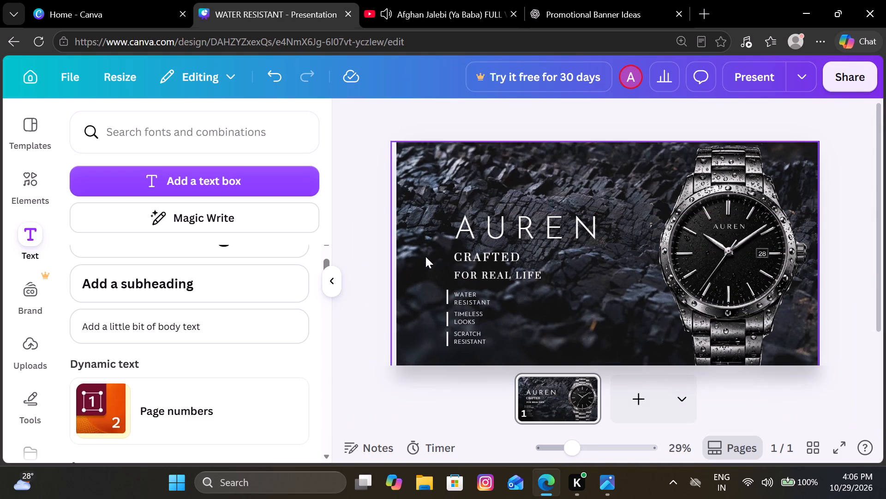
Search the elements library for "A LOGO" and look through the results.
click(23, 171)
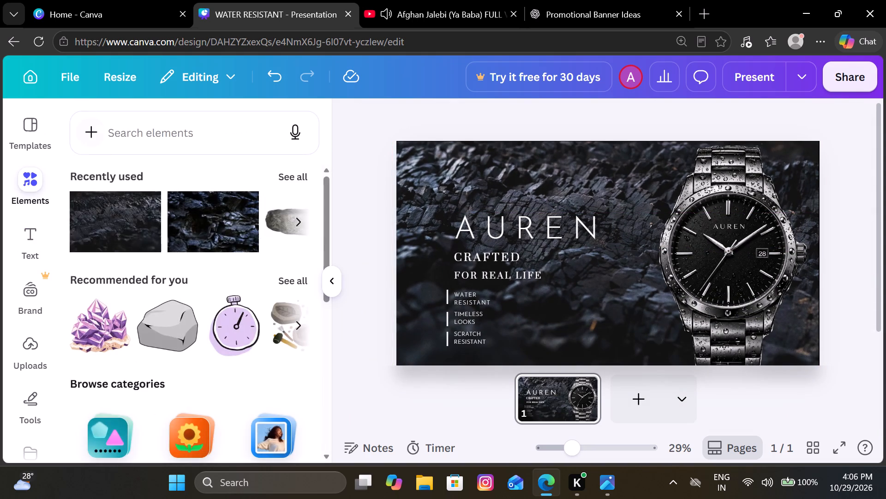
click(138, 135)
text(qA)
key(BackSpace)
key(BackSpace)
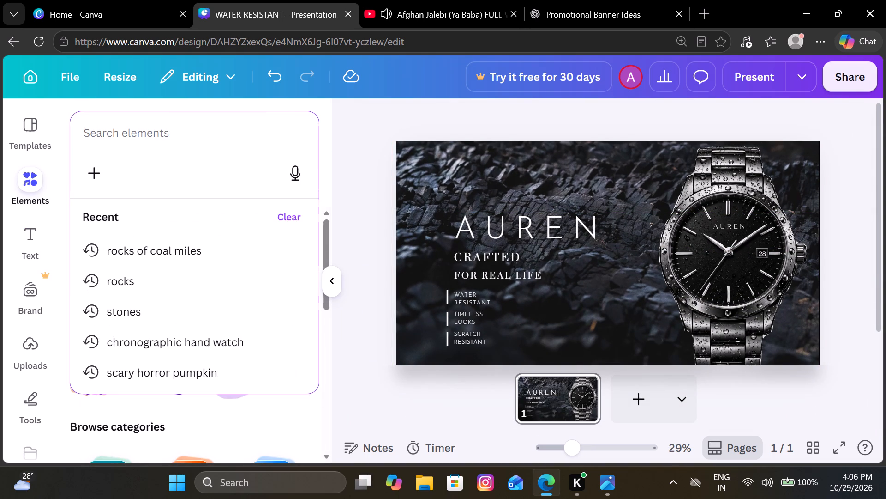
text(a)
key(space)
key(BackSpace)
key(BackSpace)
key(shift+a)
key(BackSpace)
key(a)
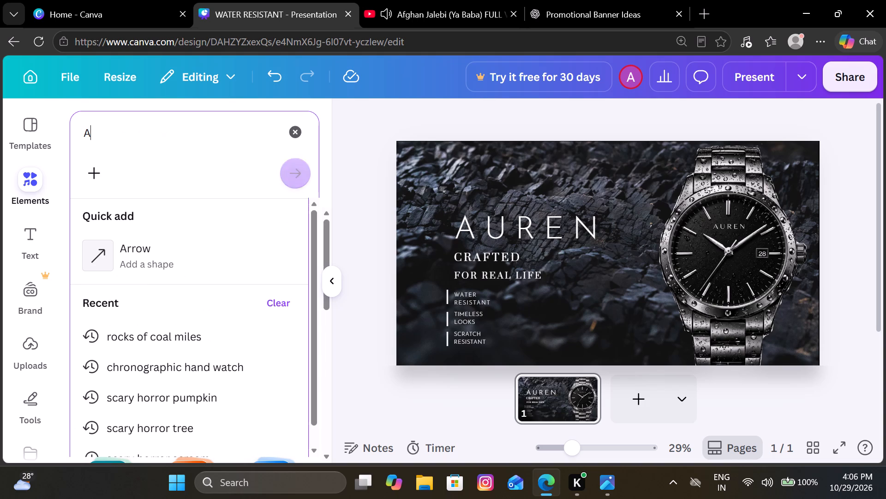
key(space)
text(LOGO)
key(Return)
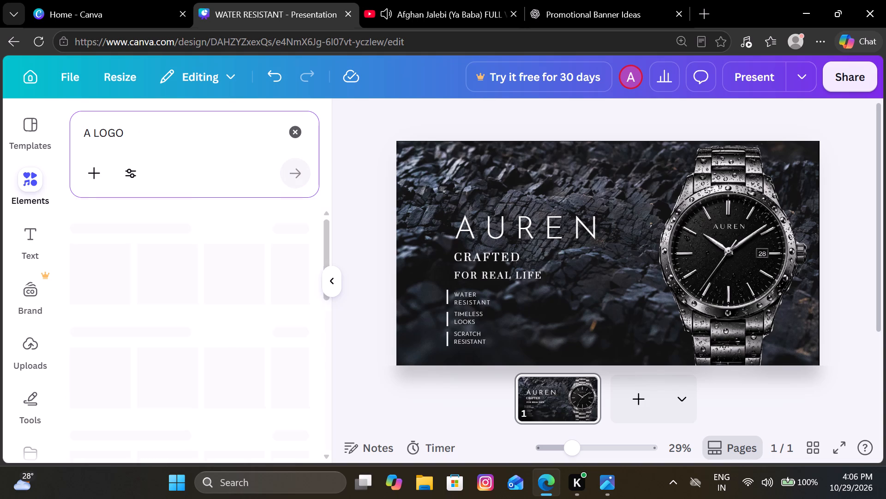
scroll(154, 263, down, 1)
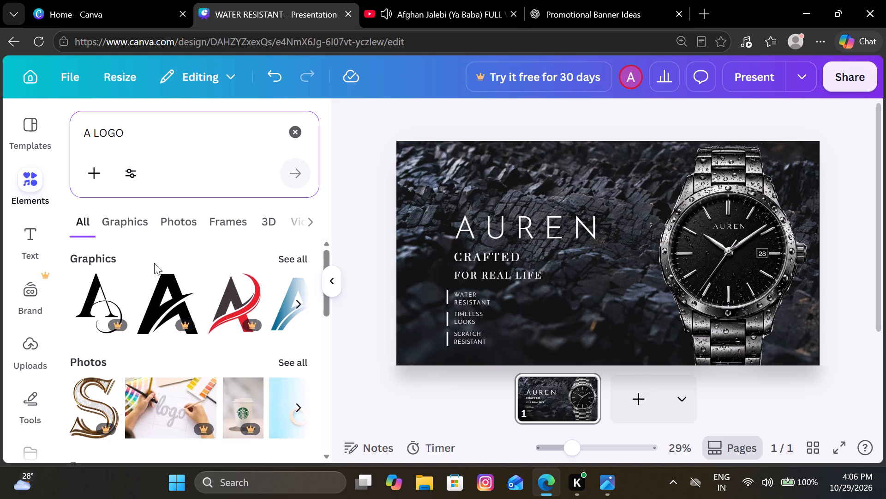
Browse the graphics and photos results for "A LOGO" for a letter mark that suits the AUREN banner.
scroll(154, 263, down, 1)
scroll(154, 263, up, 1)
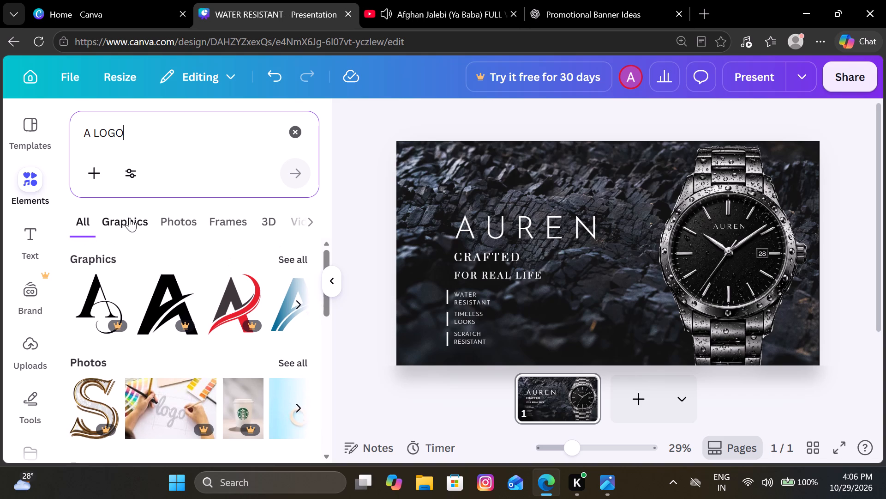
click(129, 217)
scroll(163, 319, down, 1)
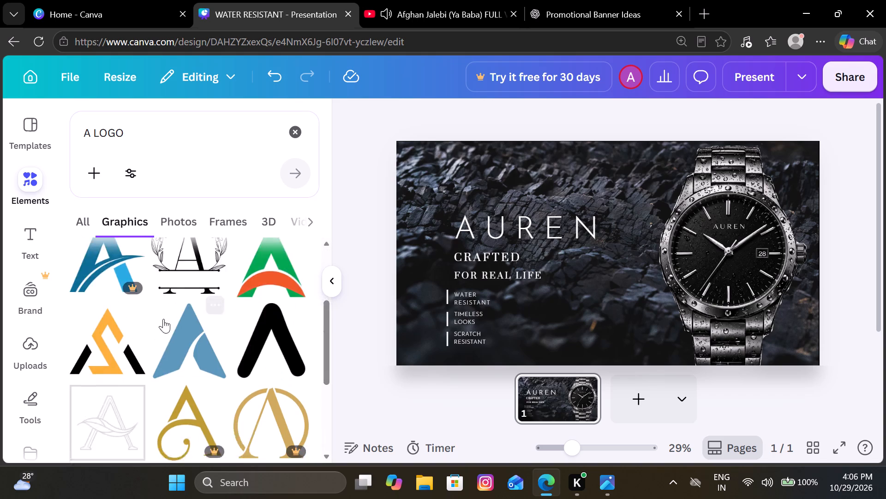
scroll(163, 319, down, 6)
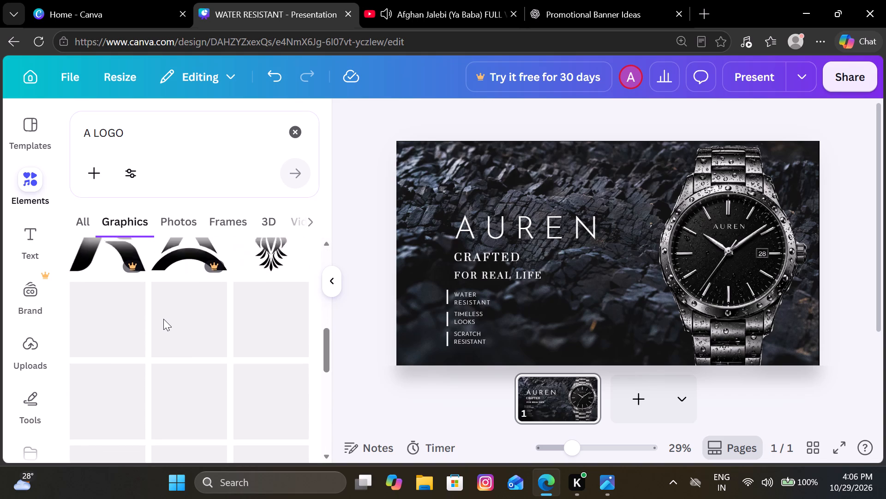
scroll(163, 319, down, 1)
click(174, 222)
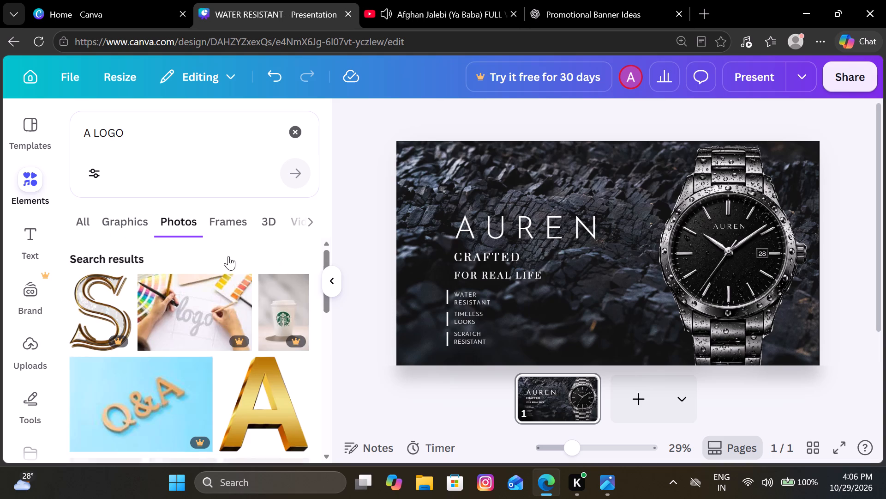
scroll(215, 385, down, 3)
scroll(215, 385, up, 2)
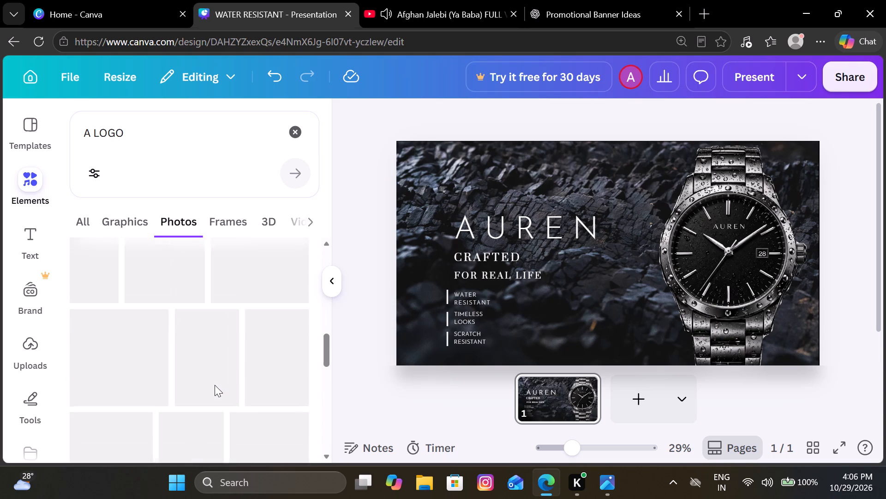
scroll(215, 385, up, 3)
scroll(215, 385, down, 4)
Add the thin slanted serif A from the graphics results to the banner and recolour it white (#ffffff).
click(121, 225)
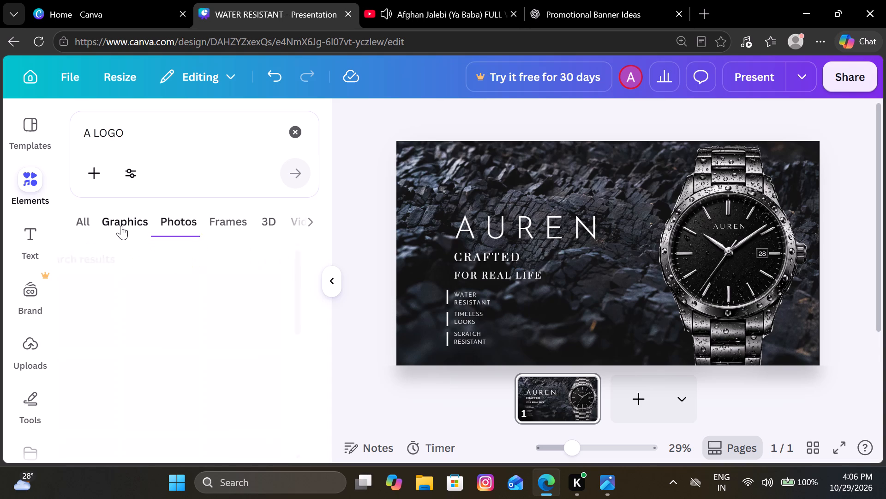
scroll(174, 399, down, 2)
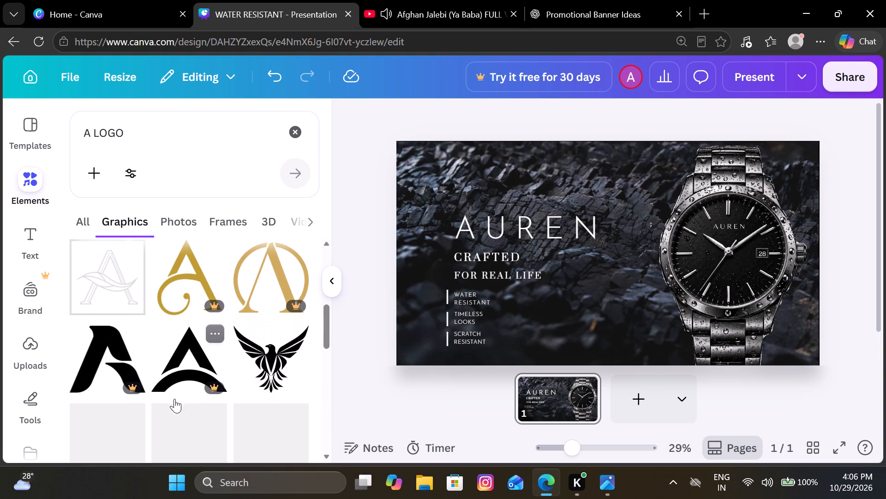
scroll(174, 399, down, 3)
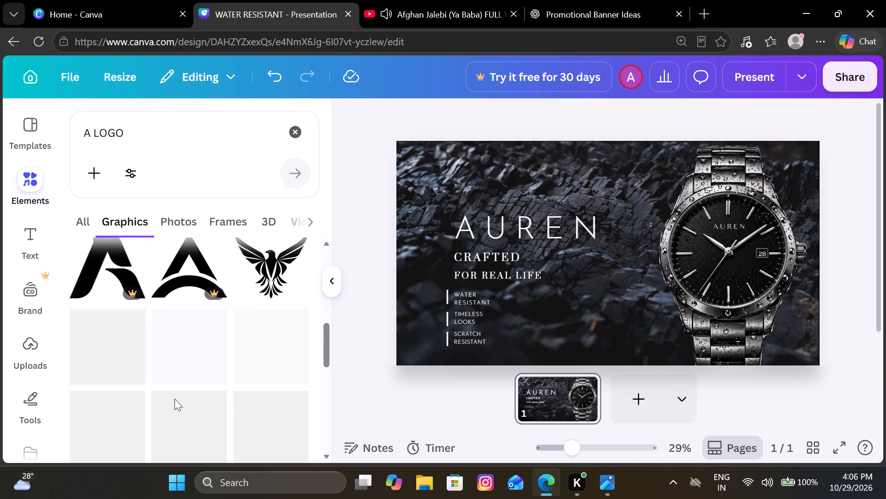
scroll(174, 399, down, 3)
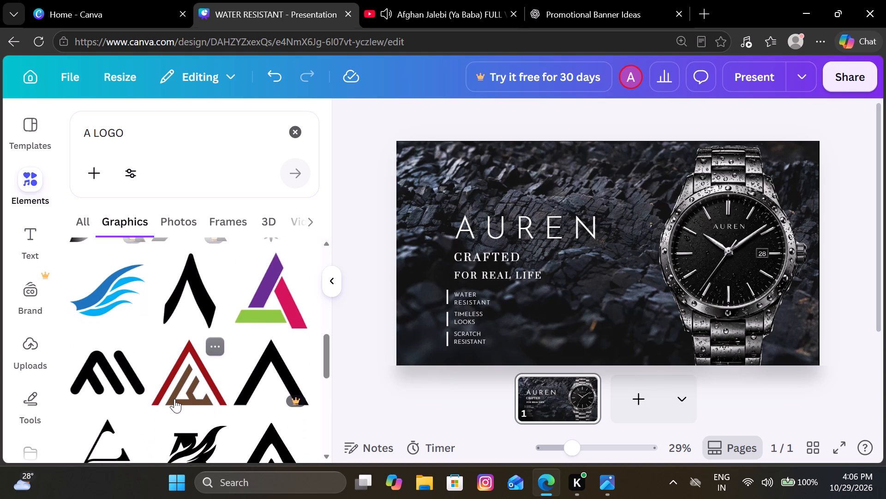
scroll(174, 399, down, 2)
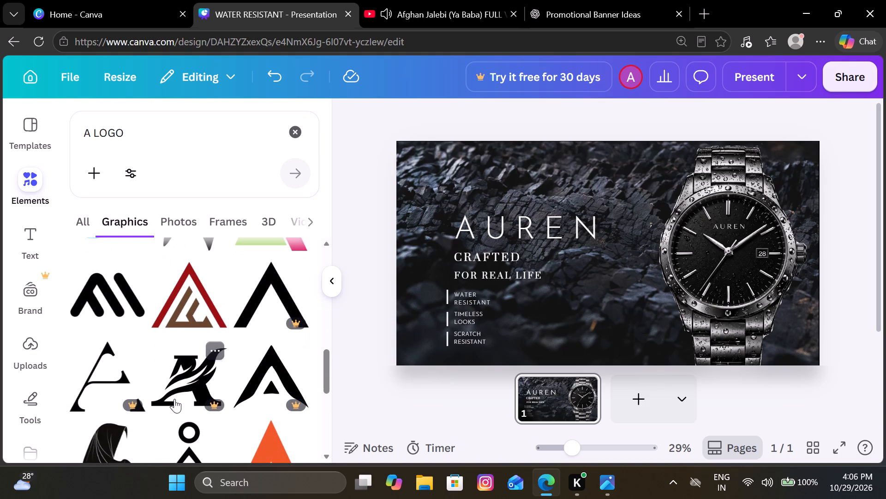
click(103, 375)
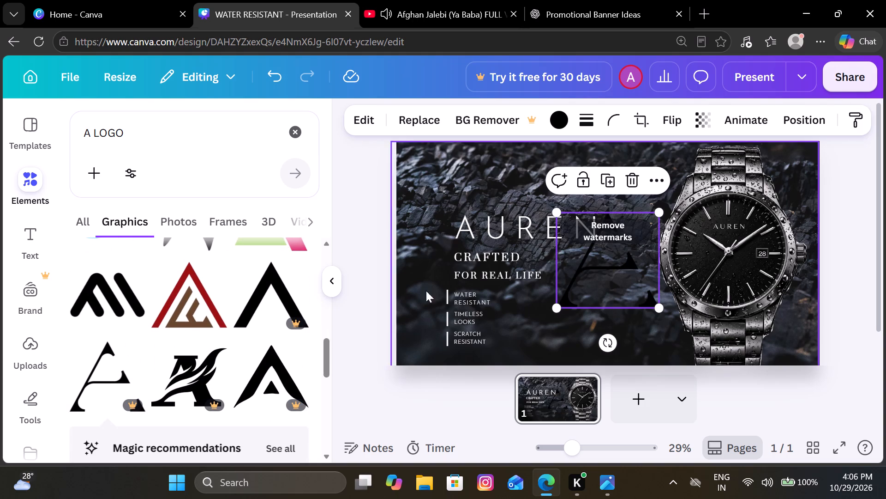
click(555, 118)
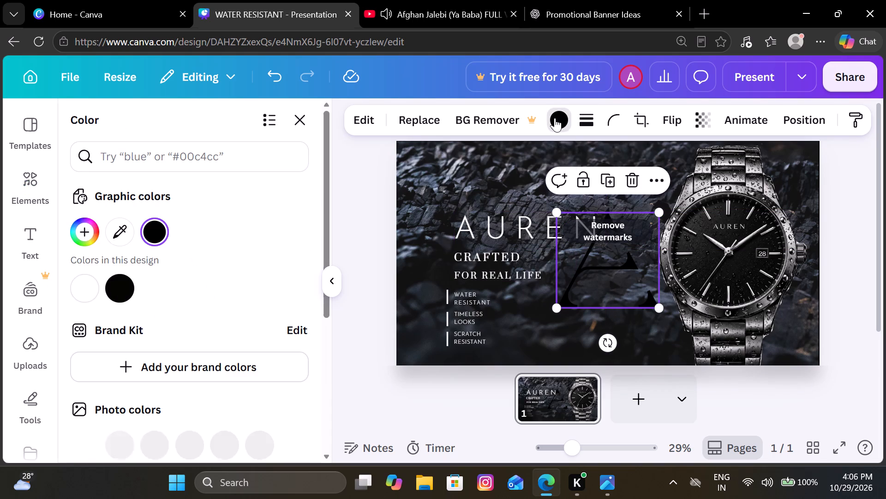
click(79, 284)
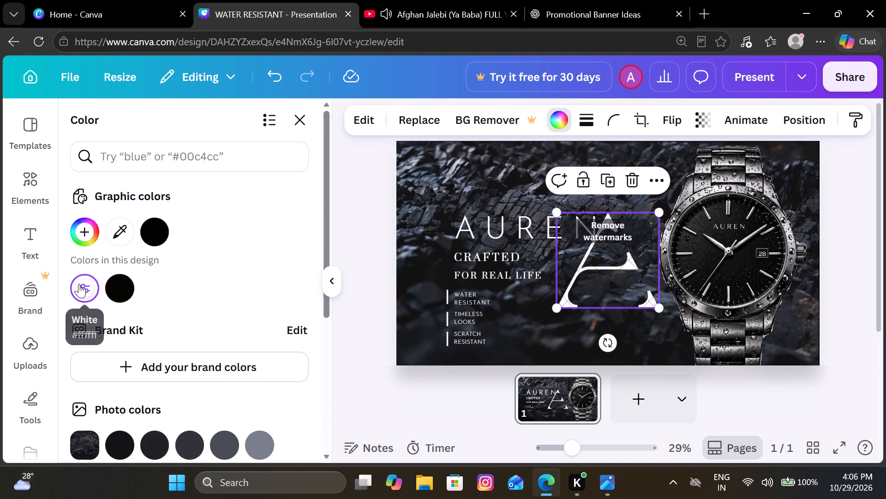
Shrink the white A mark to a small logo and place it above the AUREN title, near the title's middle.
drag(589, 290, 495, 206)
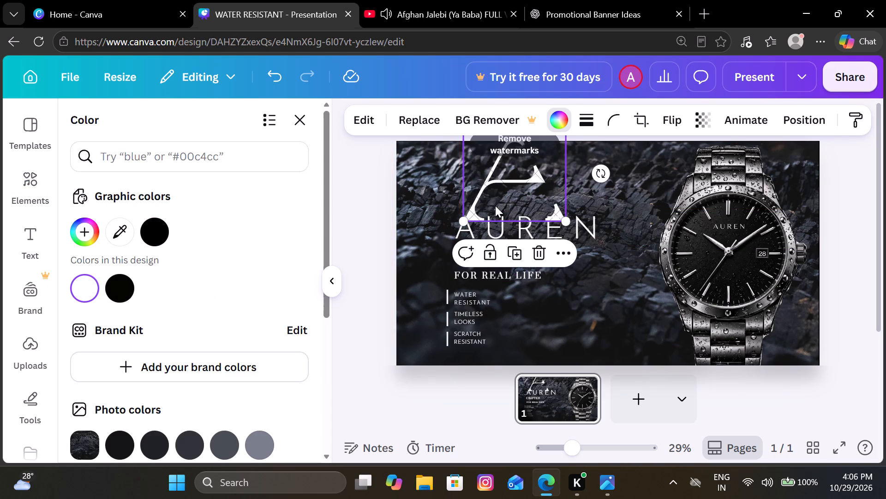
drag(568, 220, 509, 154)
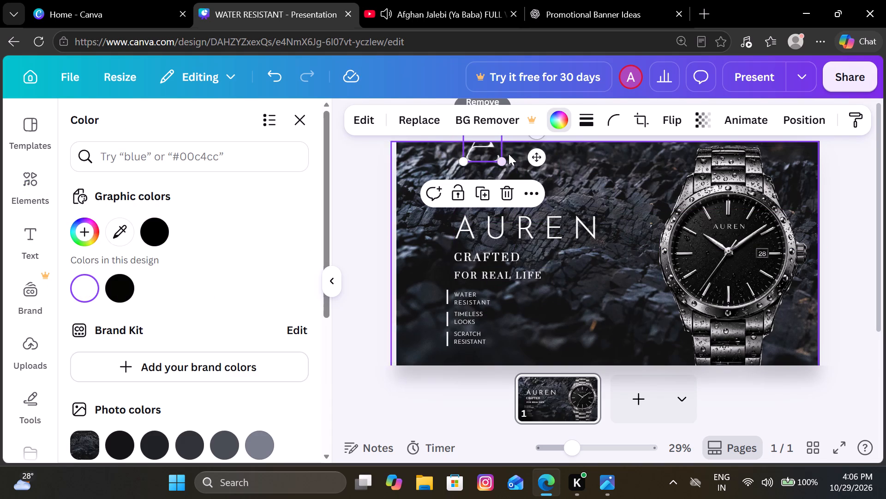
drag(484, 152, 517, 192)
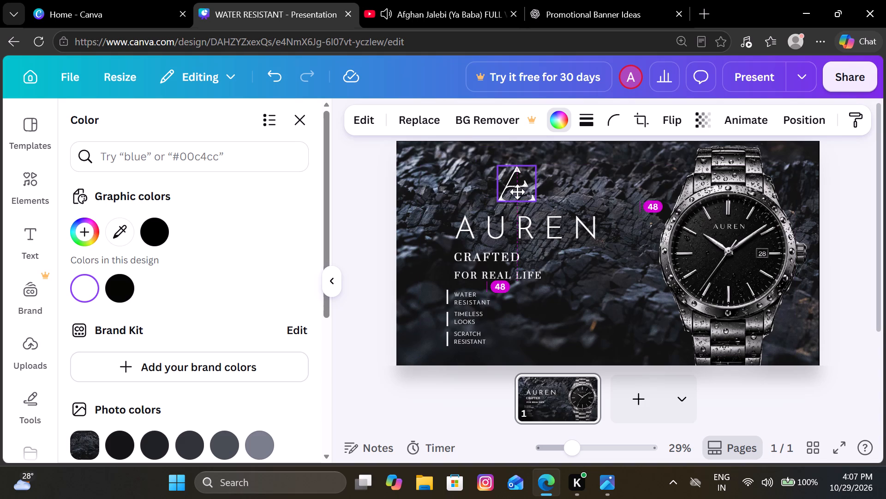
drag(517, 192, 523, 194)
click(362, 243)
click(362, 243)
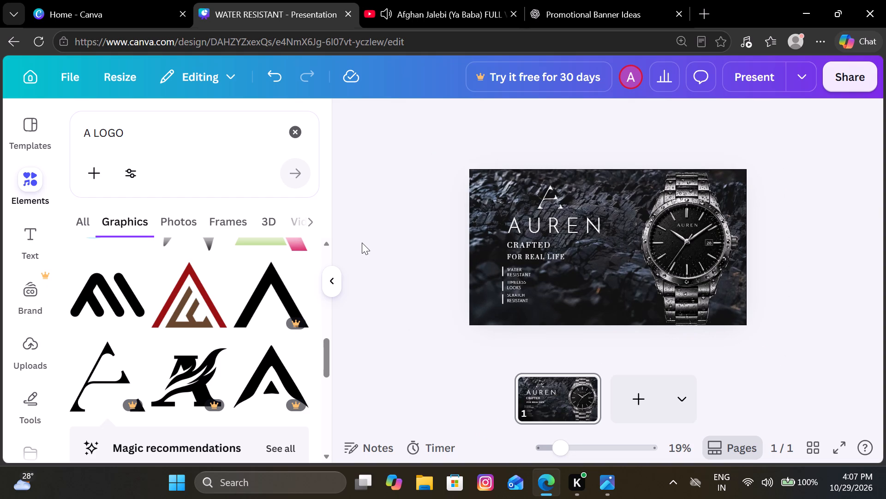
Switch to YouTube, search for "mast kalandar" and play the Mast Kalander full audio song, returning to the banner design.
click(415, 5)
click(335, 188)
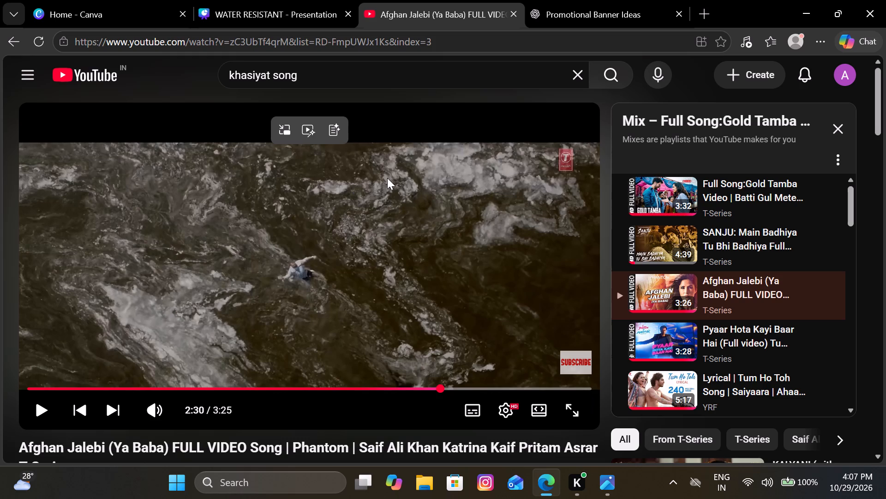
click(586, 69)
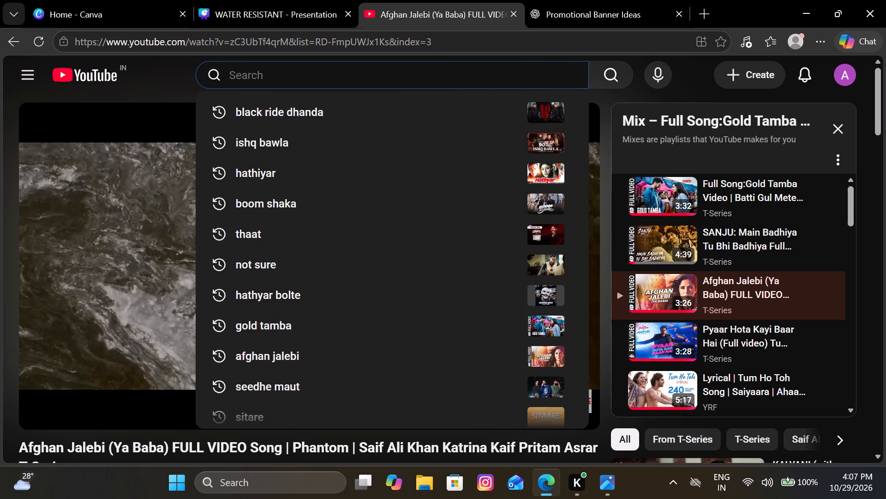
key(m)
text(as)
text(t)
key(space)
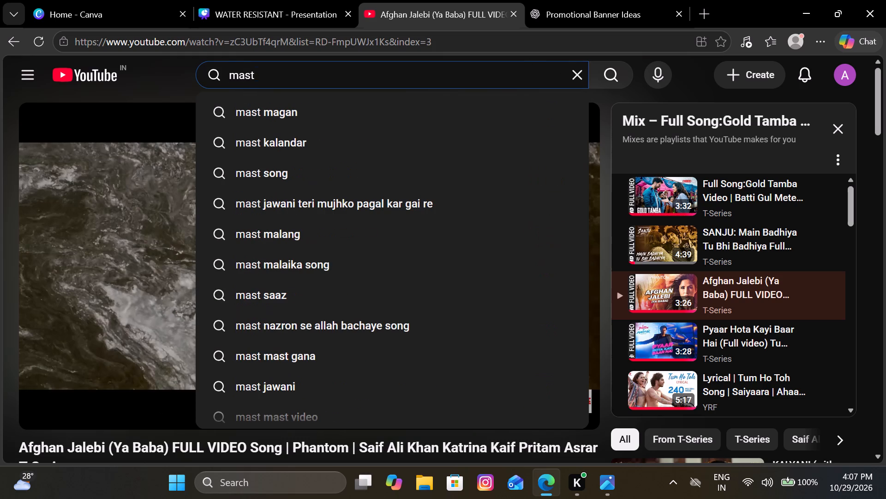
click(503, 135)
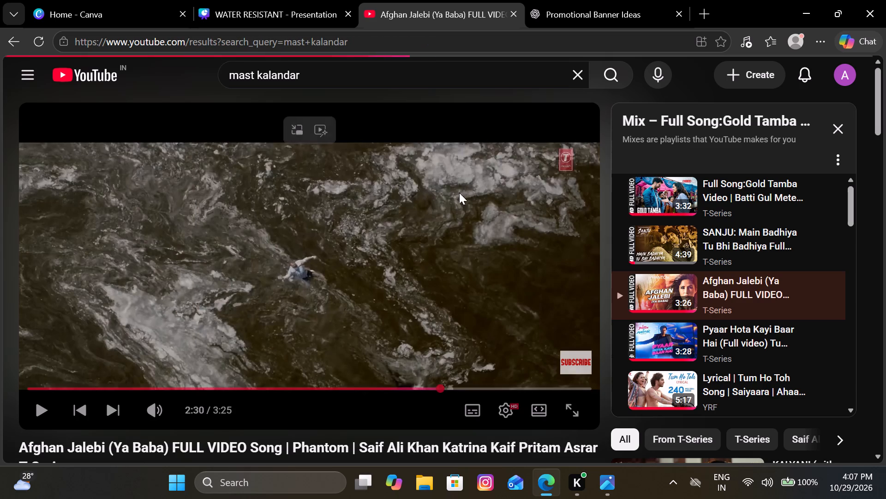
click(315, 224)
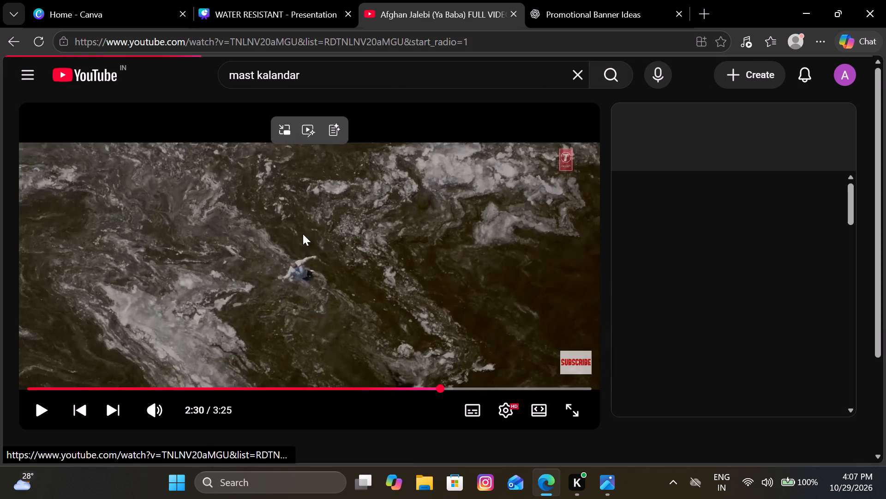
click(14, 43)
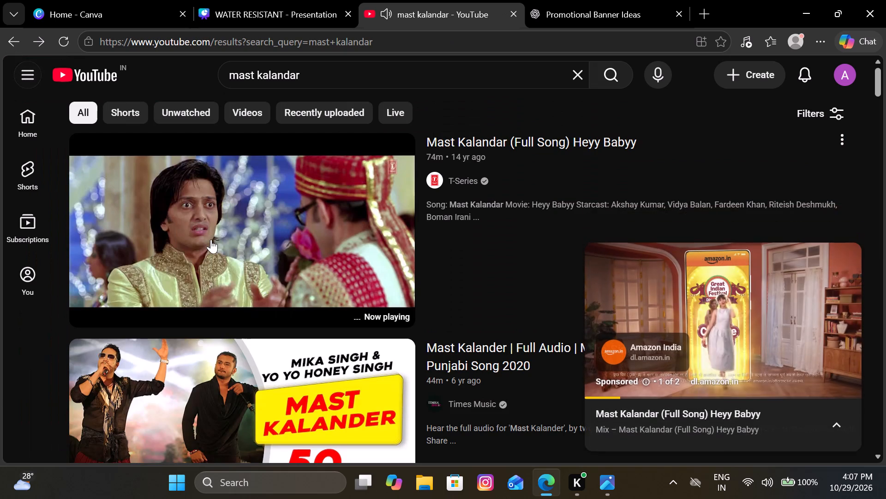
scroll(211, 239, down, 1)
click(216, 297)
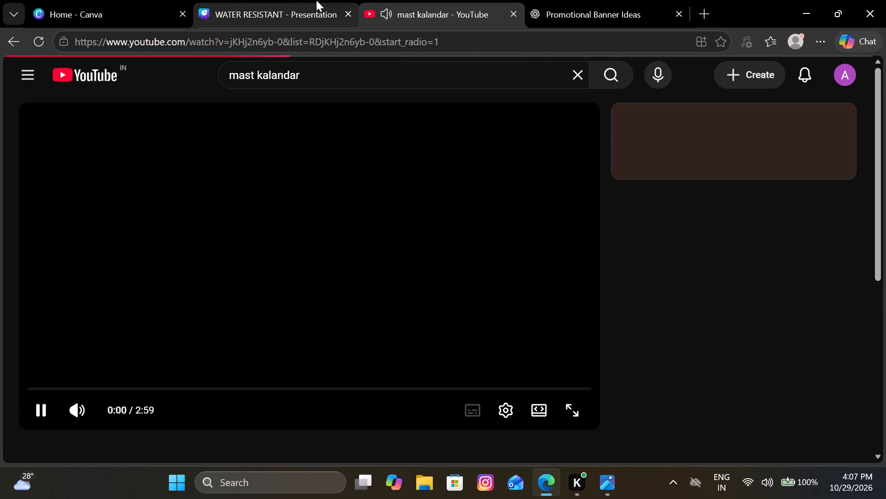
click(305, 2)
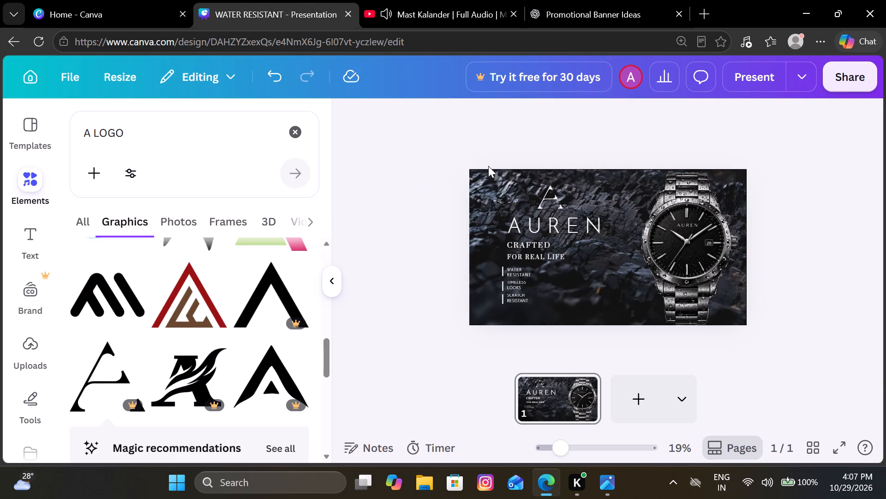
click(433, 237)
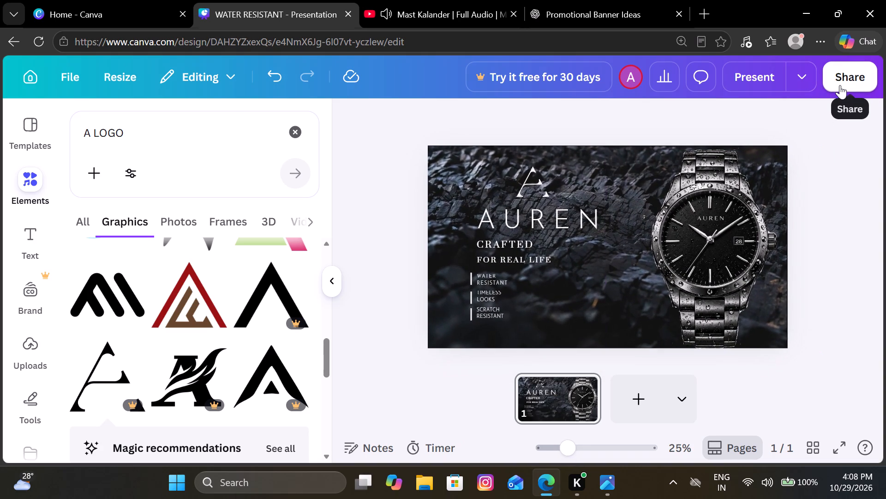
Switch to YouTube and skip the advert before the Mast Kalander song.
click(489, 6)
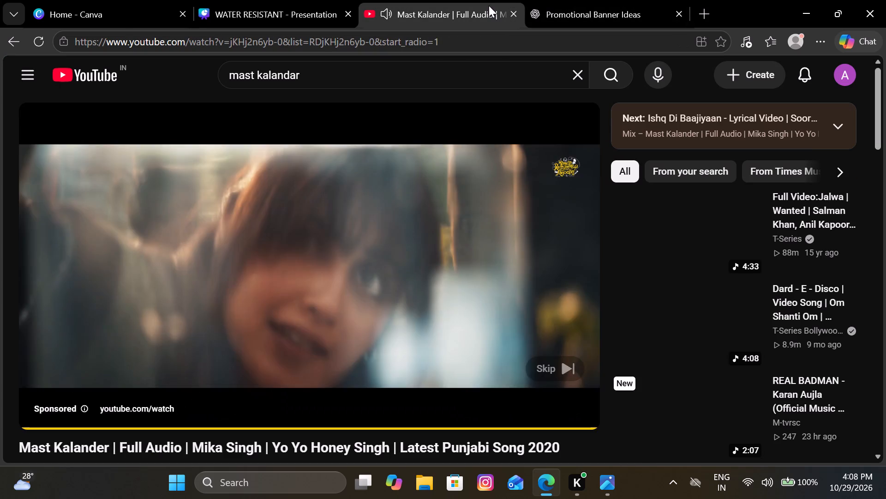
click(556, 372)
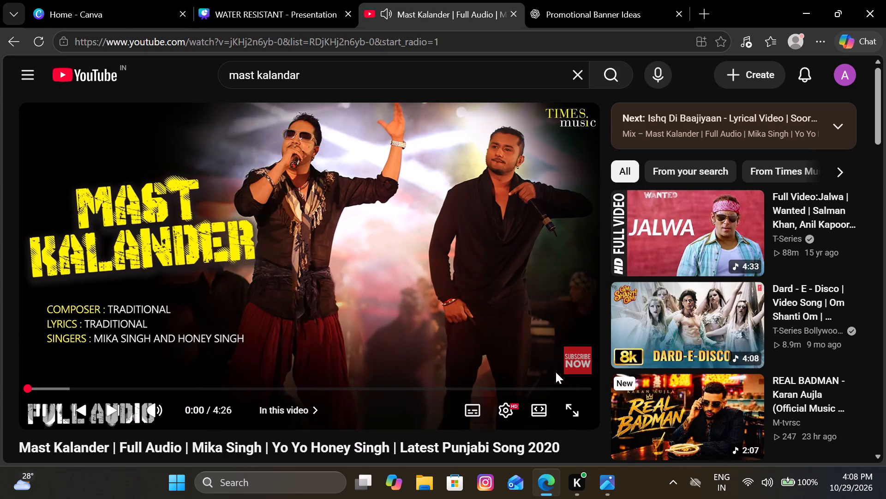
Close the ChatGPT "Promotional Banner Ideas" page and return to the Canva banner design.
click(595, 0)
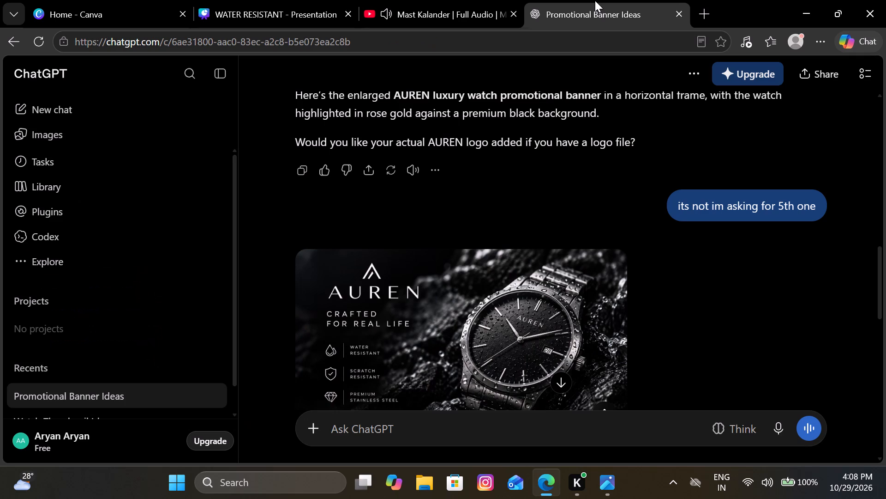
click(677, 12)
click(312, 9)
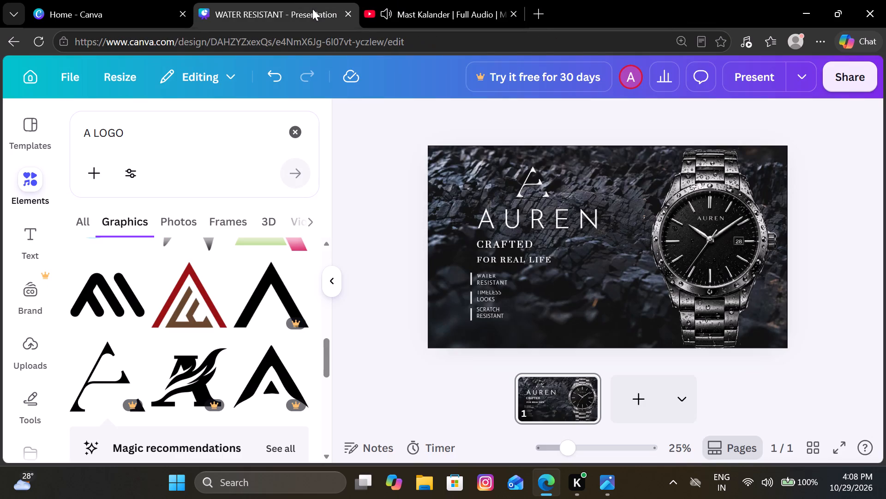
Clear the "A LOGO" search and collapse the elements library, leaving nothing selected on the banner.
click(288, 132)
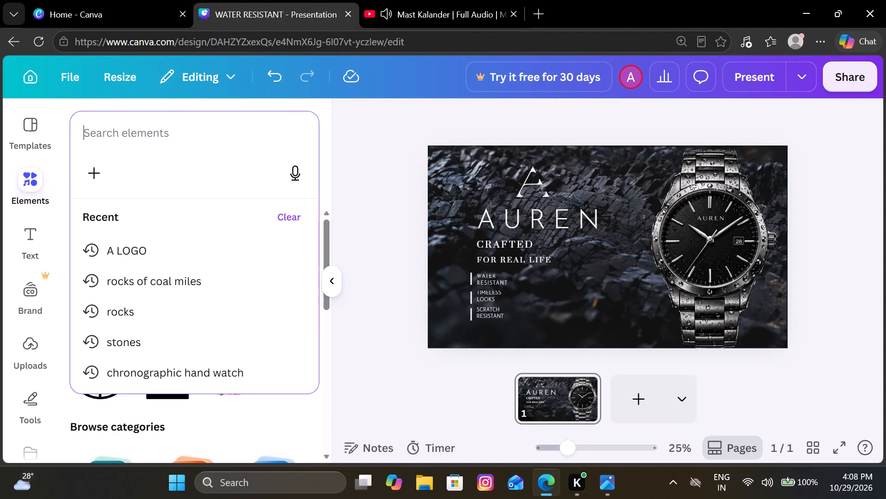
click(374, 152)
click(330, 274)
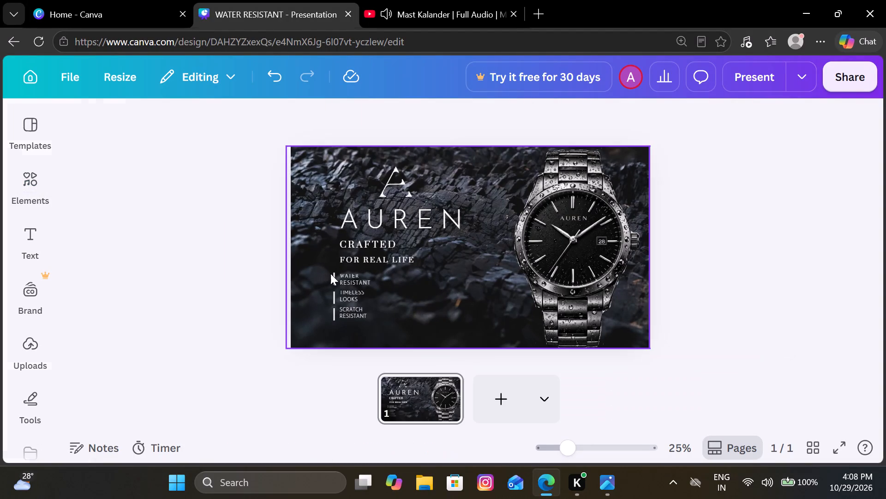
click(721, 193)
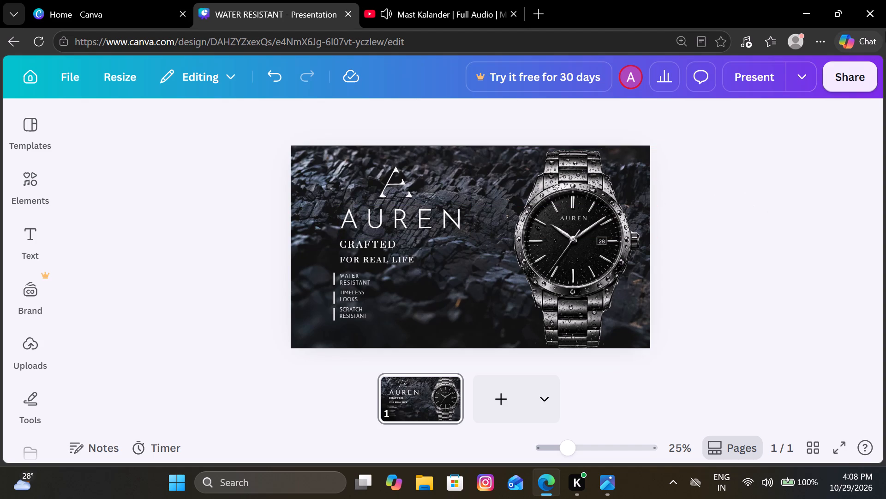
Check the save status of the AUREN watch banner.
drag(685, 83, 335, 68)
click(335, 68)
click(357, 85)
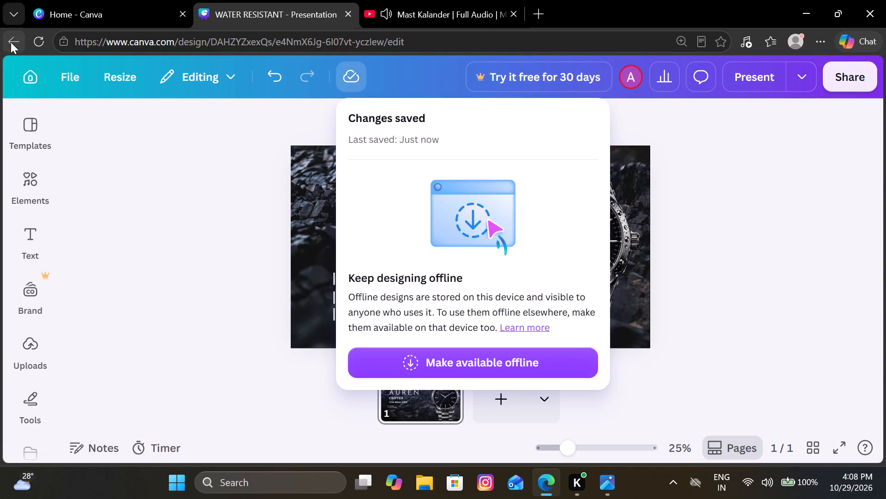
Leave the banner design and go back to the Recents projects page.
click(11, 42)
scroll(168, 193, down, 5)
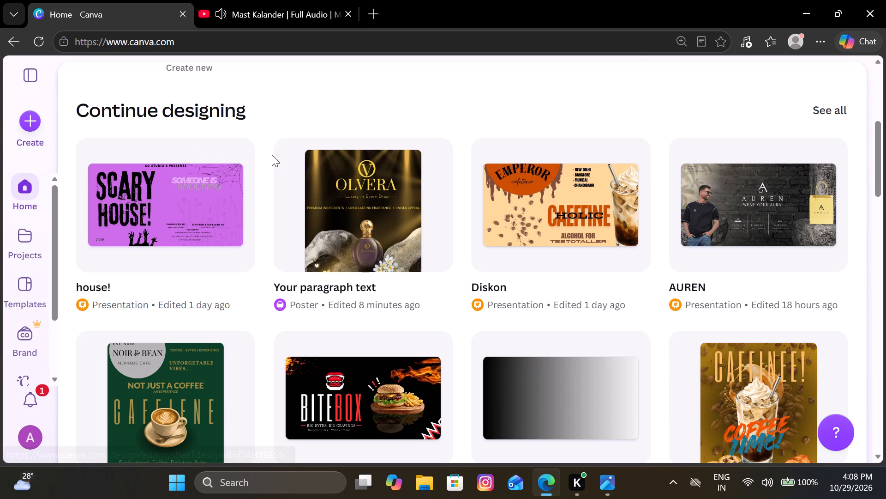
scroll(272, 155, up, 3)
click(16, 38)
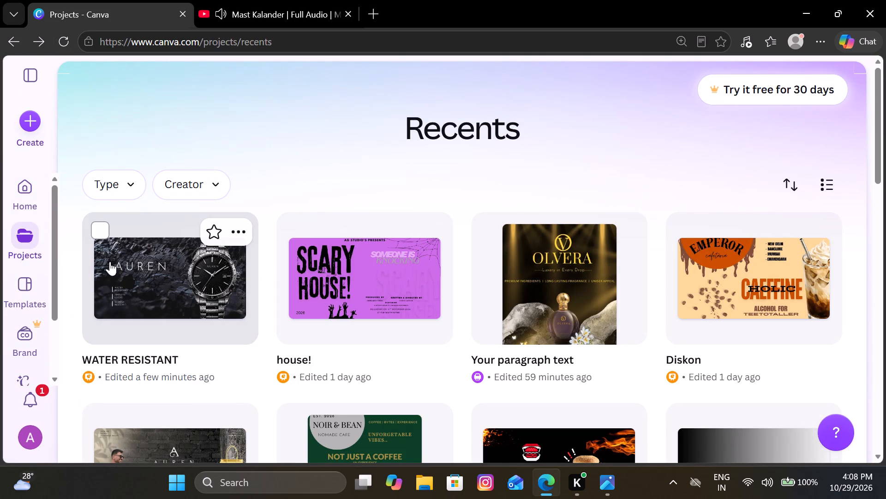
Look over the recent projects, open the OLVERA perfume poster to view it, and return to the project list.
scroll(328, 141, down, 2)
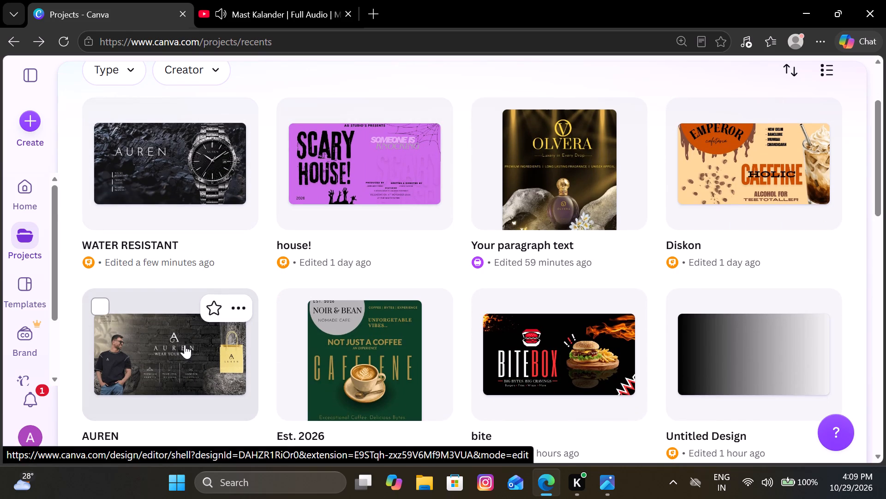
scroll(179, 346, left, 1)
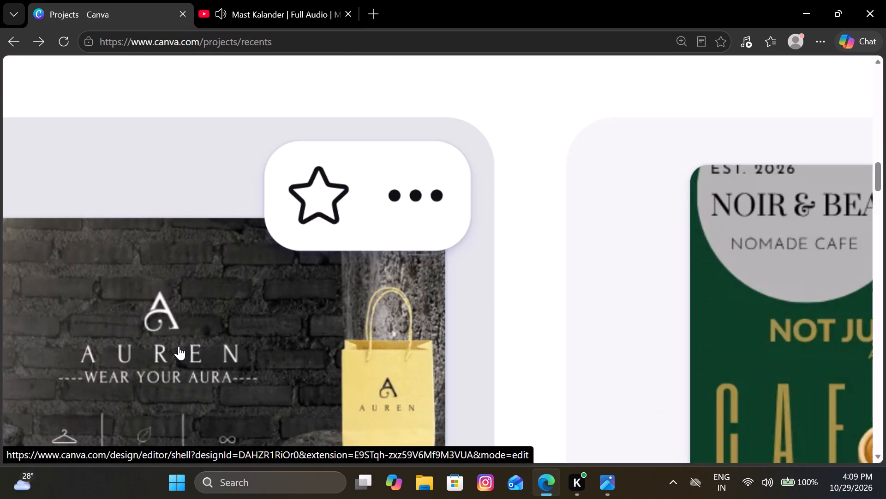
scroll(179, 346, right, 1)
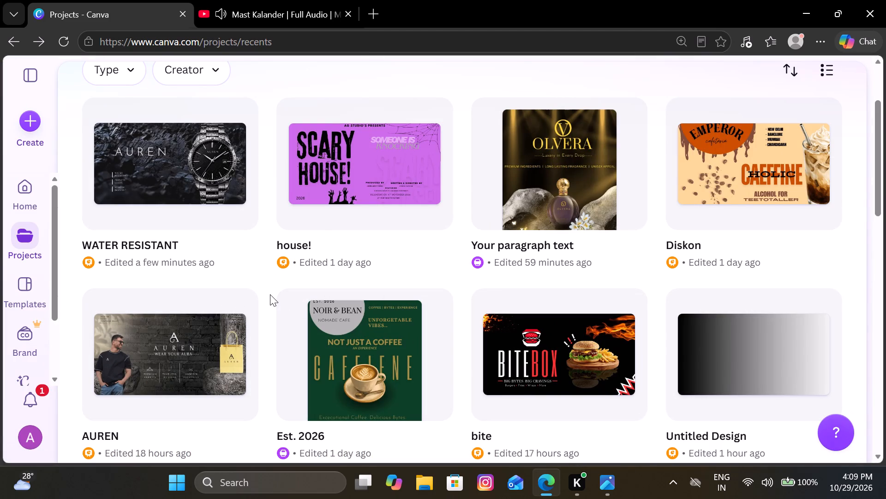
click(563, 143)
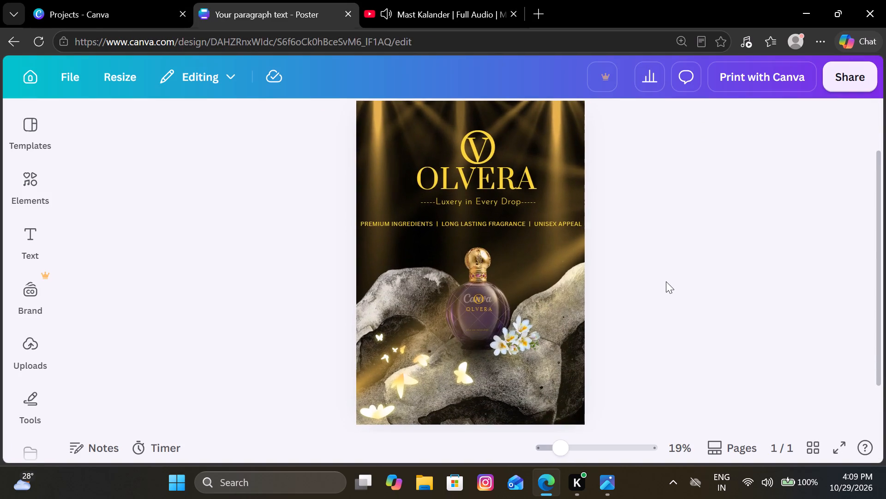
click(7, 42)
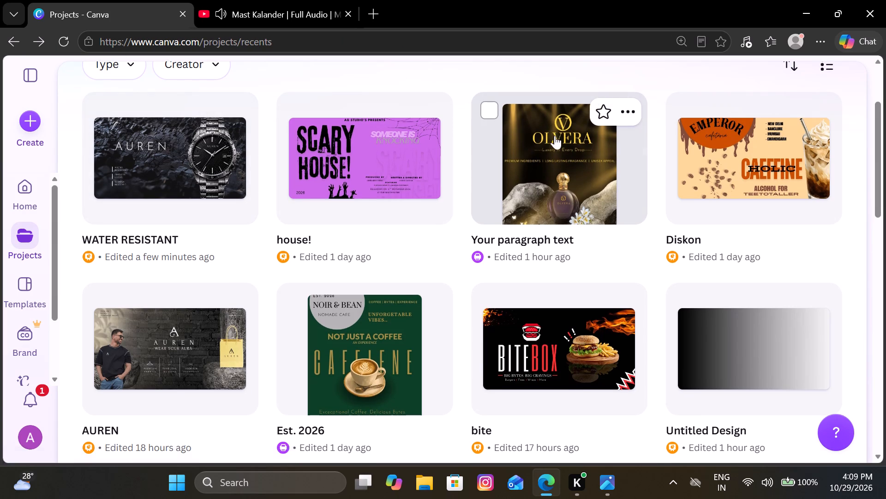
Open the Est. 2026 Noir & Bean coffee poster to view it, and close it again.
scroll(456, 173, down, 1)
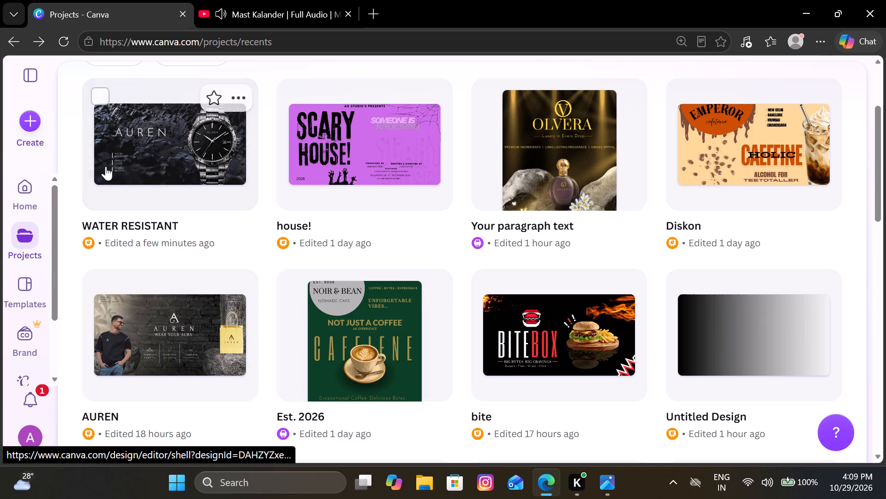
click(373, 340)
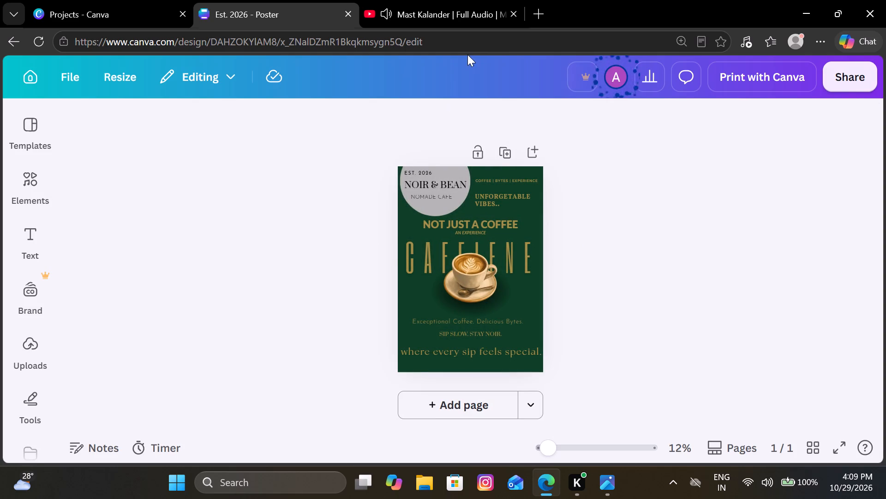
click(345, 16)
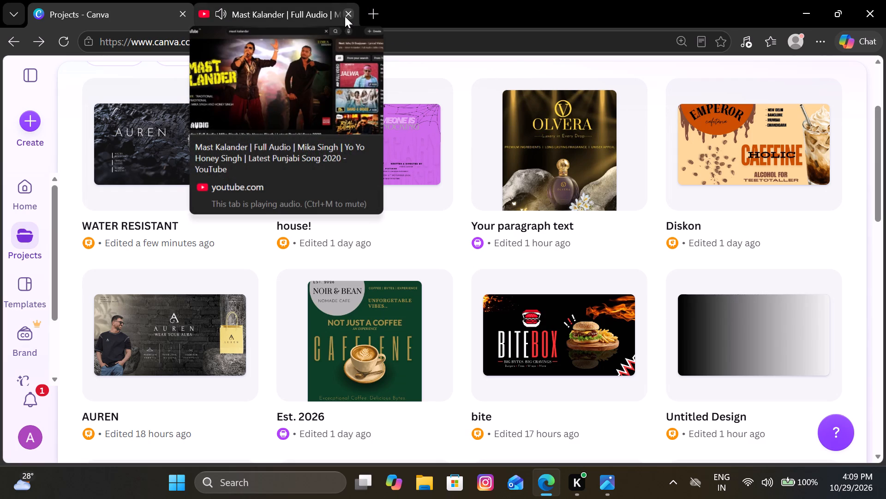
Switch to YouTube and look over the Mast Kalander song page.
click(292, 17)
scroll(451, 198, down, 1)
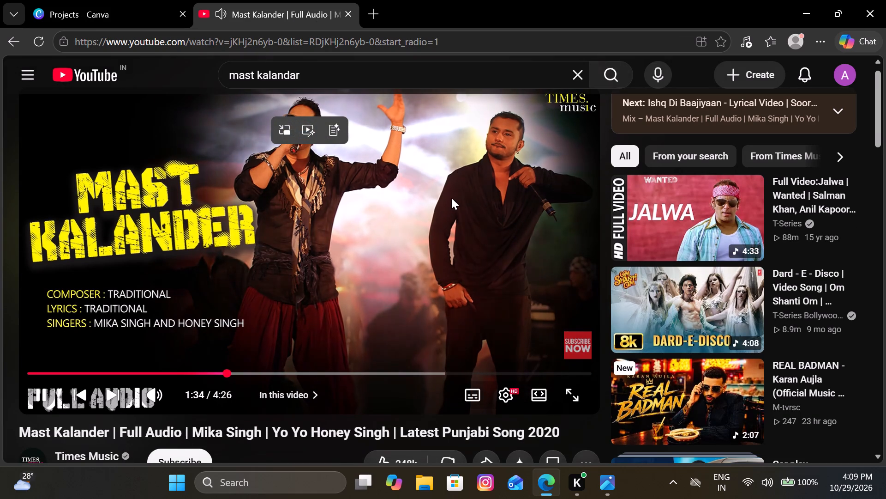
scroll(451, 198, down, 3)
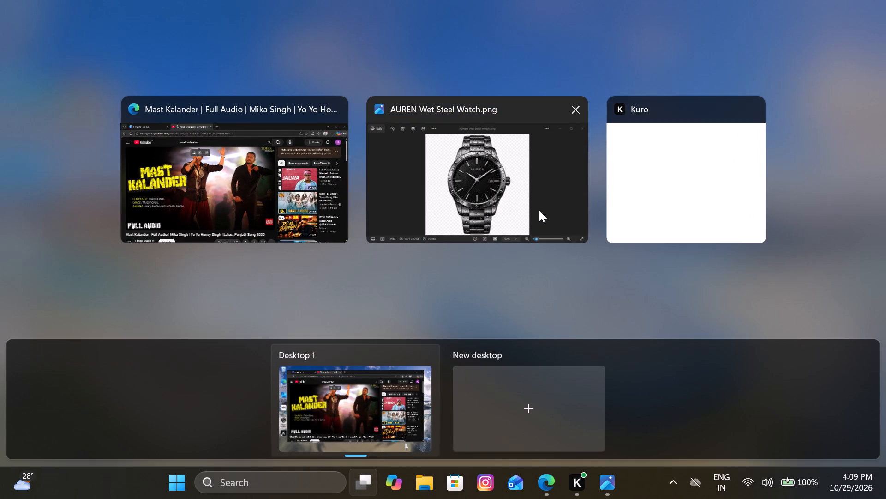
Close the image viewer window showing AUREN Wet Steel Watch.png.
click(575, 107)
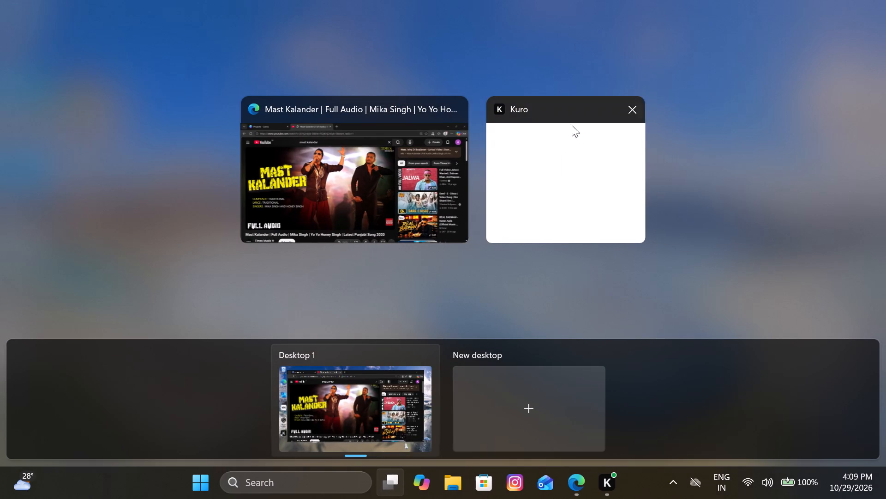